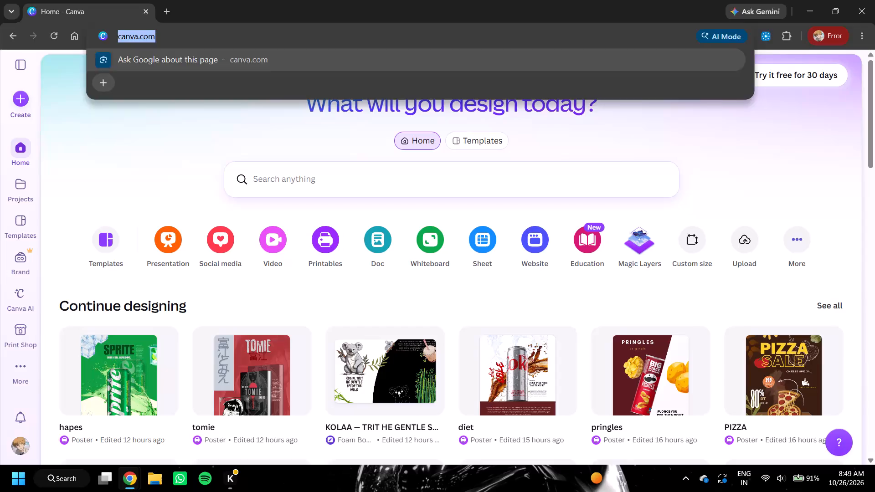
Search Google for "burger" in a new tab and show the image results.
{"action": "left_click", "coordinate": [138, 124]}
{"action": "double_click", "coordinate": [159, 14]}
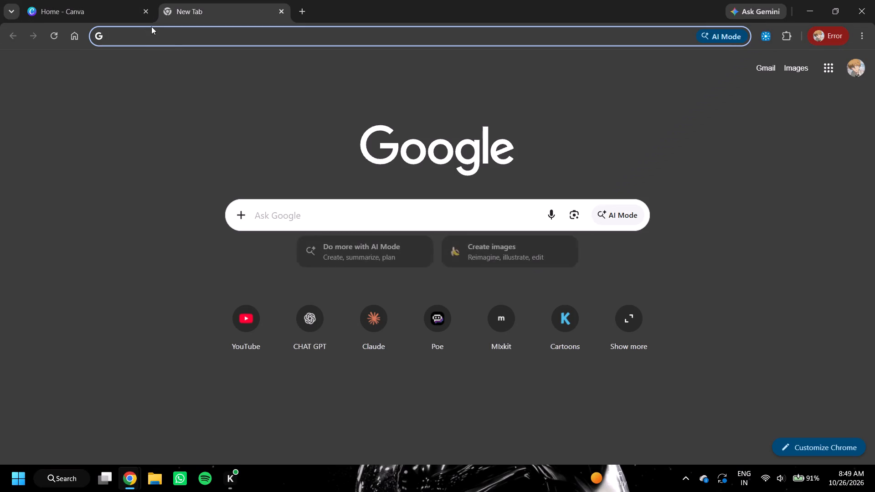
{"action": "left_click", "coordinate": [151, 34]}
{"action": "type", "text": "burger"}
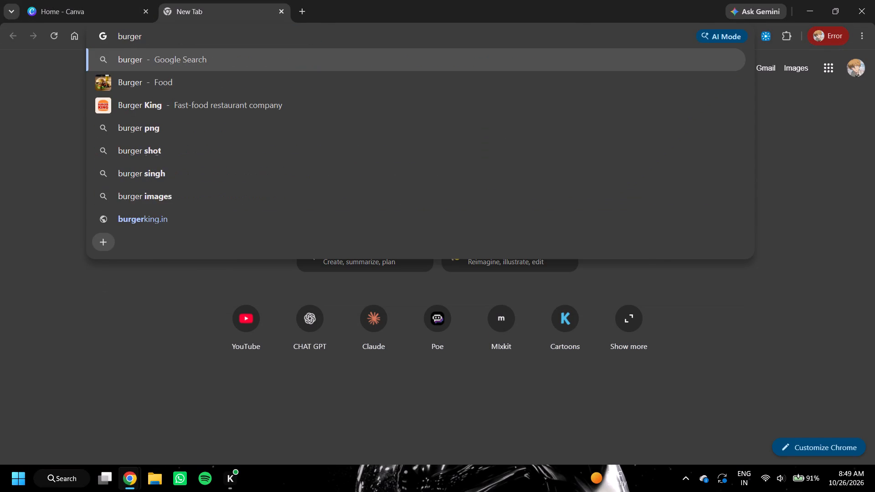
{"action": "key", "text": "Return"}
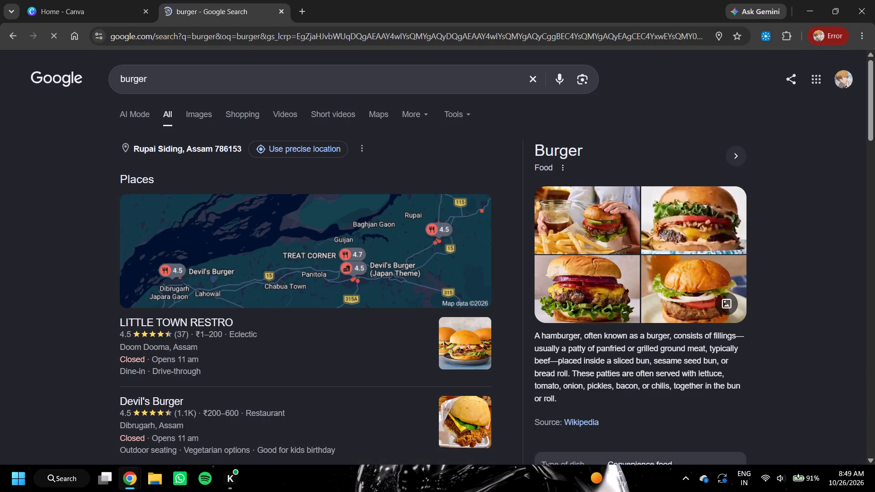
{"action": "double_click", "coordinate": [213, 113]}
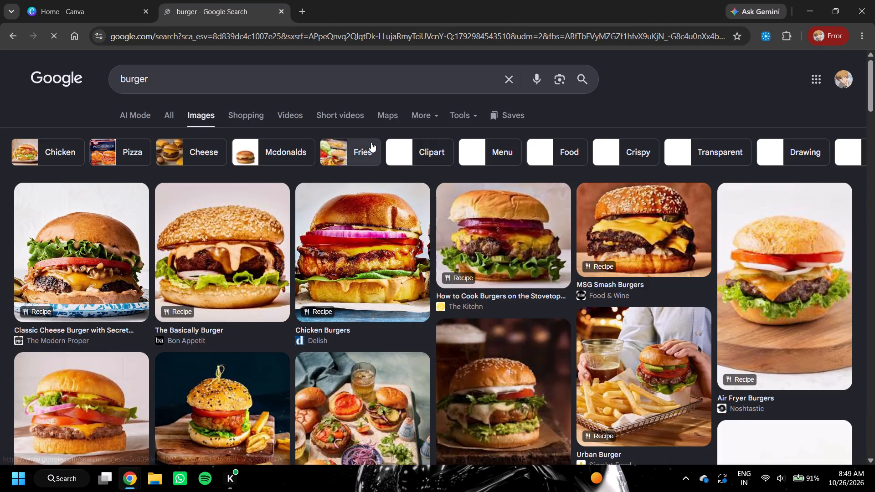
Return to Canva and create a new Poster (A2, Portrait) design, searching the design types for "poster".
{"action": "double_click", "coordinate": [85, 7]}
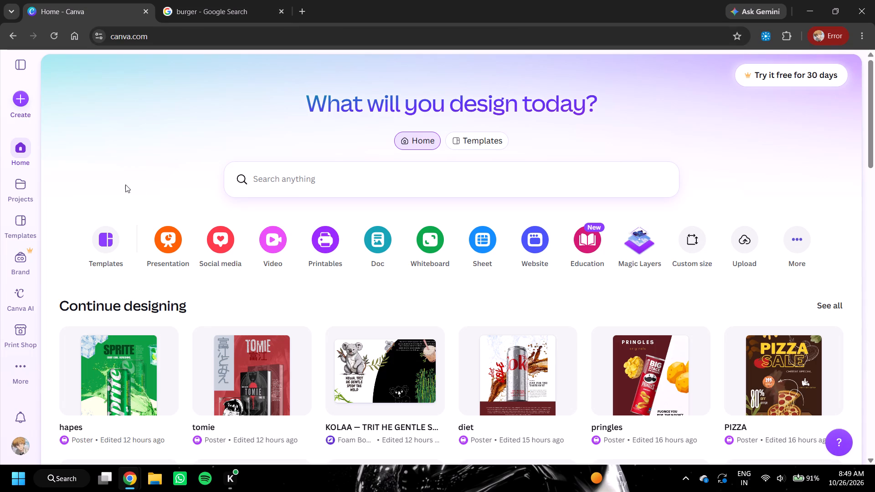
{"action": "left_click", "coordinate": [16, 97]}
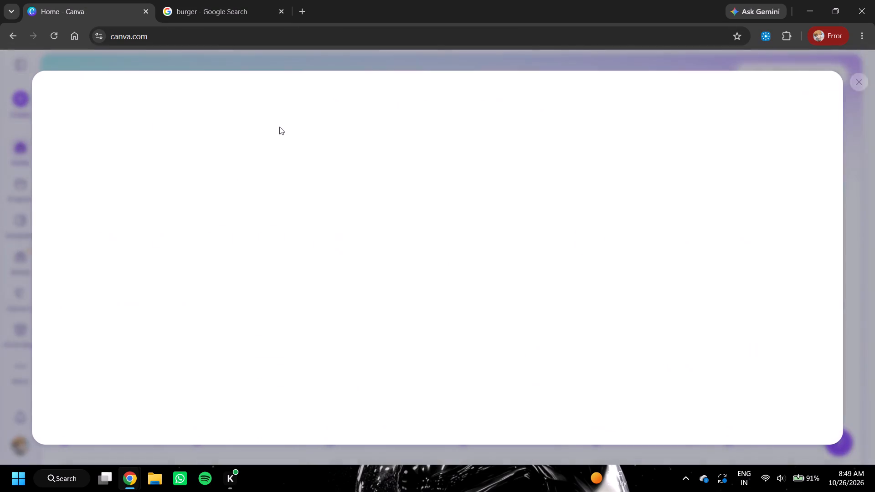
{"action": "left_click", "coordinate": [269, 94]}
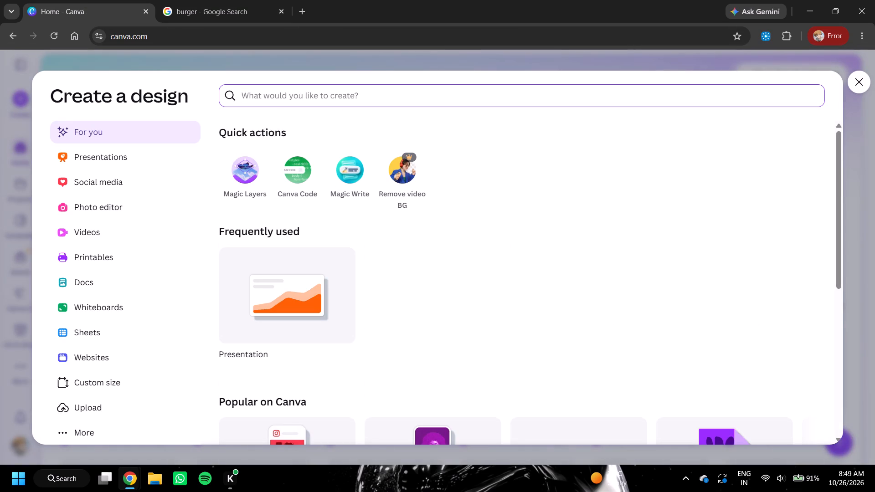
{"action": "scroll", "coordinate": [504, 236], "scroll_direction": "down", "scroll_amount": 3}
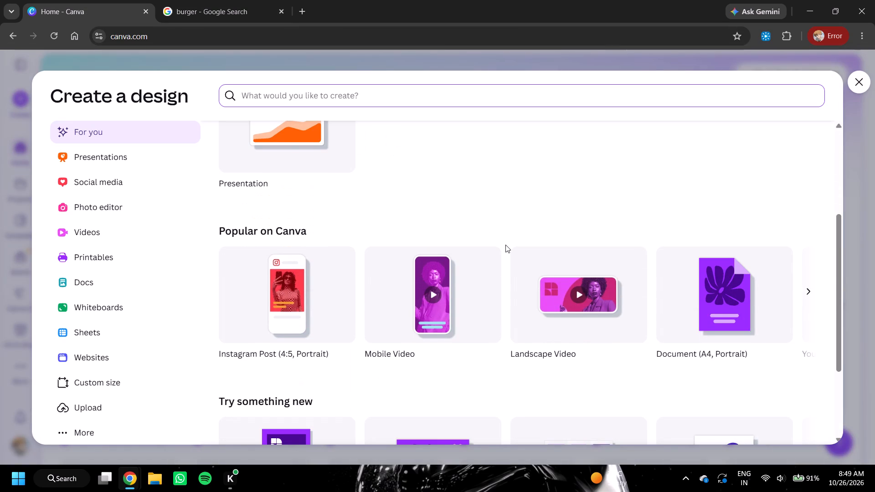
{"action": "scroll", "coordinate": [505, 245], "scroll_direction": "down", "scroll_amount": 2}
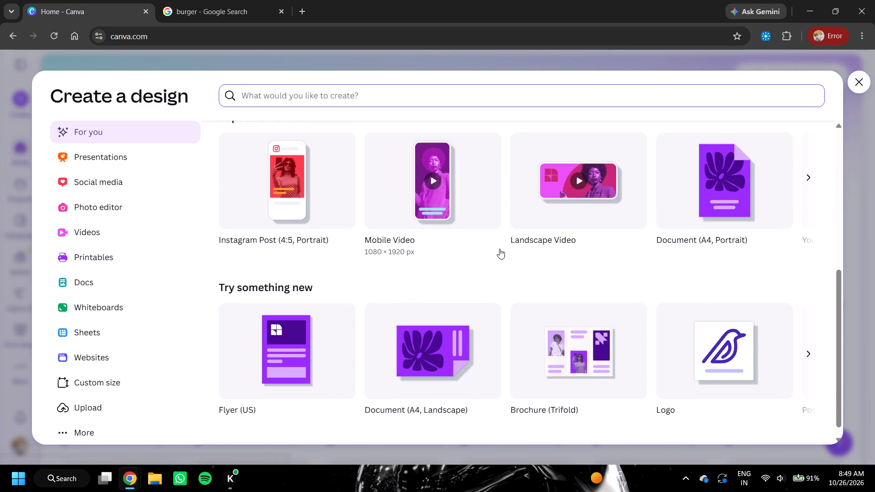
{"action": "scroll", "coordinate": [499, 249], "scroll_direction": "up", "scroll_amount": 6}
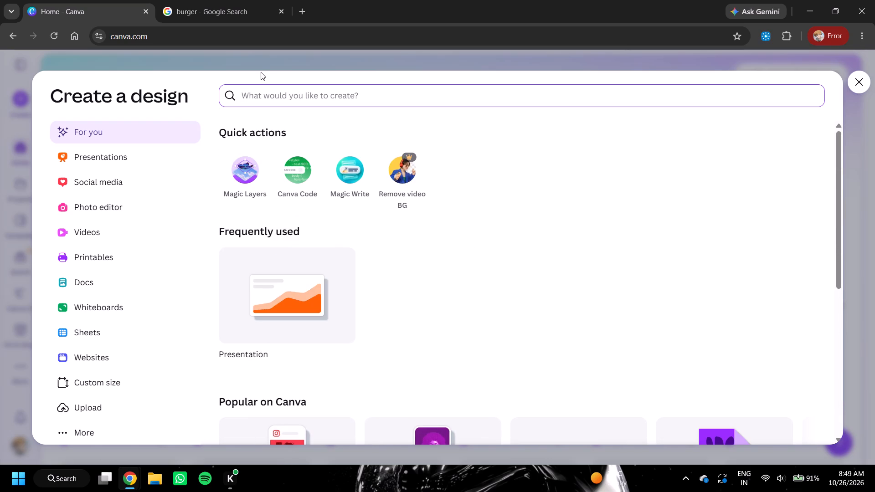
{"action": "type", "text": "poster"}
{"action": "key", "text": "Return"}
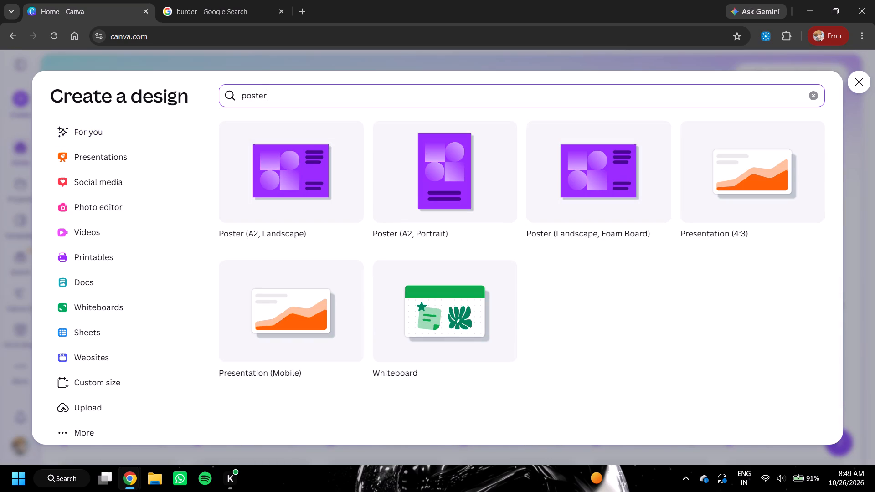
{"action": "left_click", "coordinate": [416, 193]}
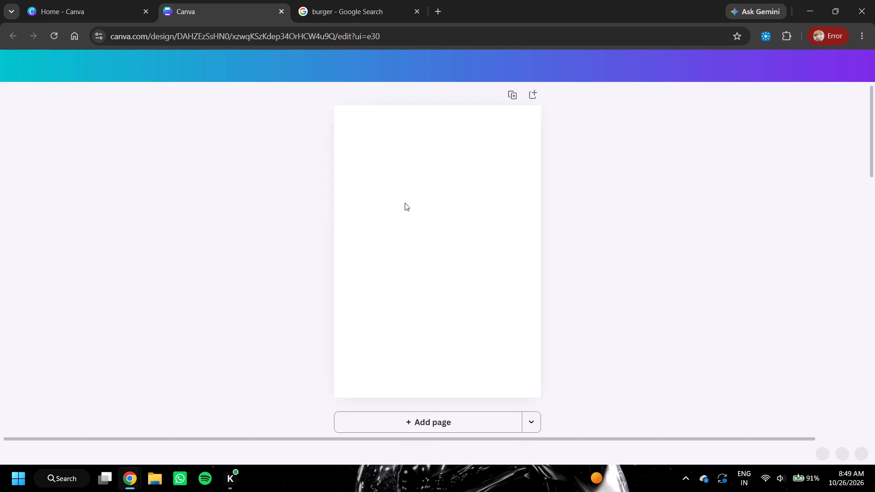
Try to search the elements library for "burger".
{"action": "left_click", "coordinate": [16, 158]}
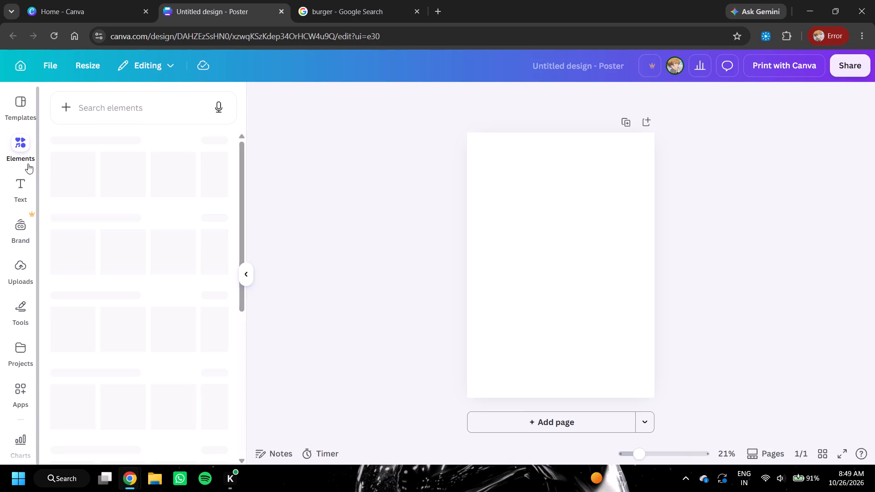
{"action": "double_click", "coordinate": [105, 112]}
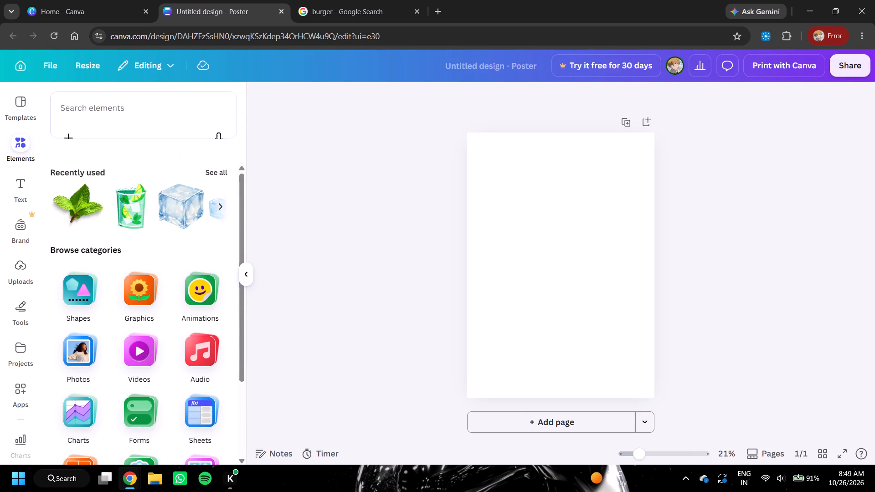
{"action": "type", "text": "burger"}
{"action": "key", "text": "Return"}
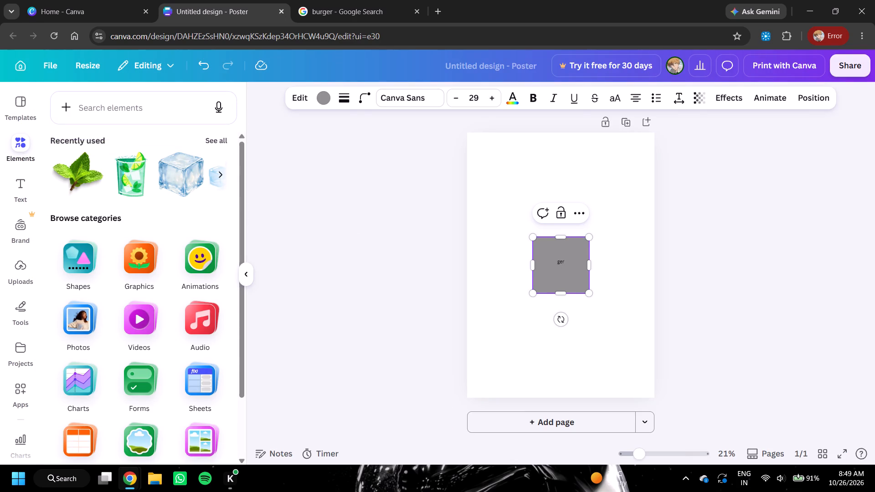
Search the elements for "burger", filter to graphics, and add the tall sesame-bun burger with melted cheese and tomato to the page.
{"action": "left_click", "coordinate": [83, 103]}
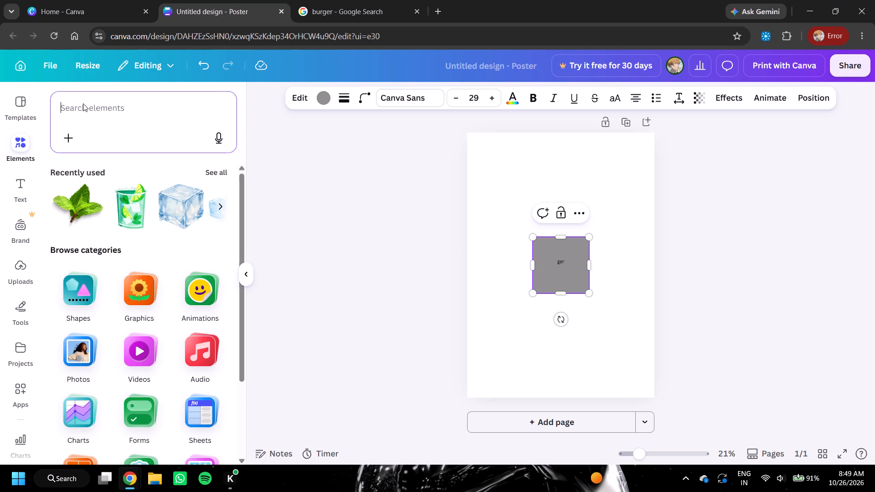
{"action": "type", "text": "burger"}
{"action": "key", "text": "Return"}
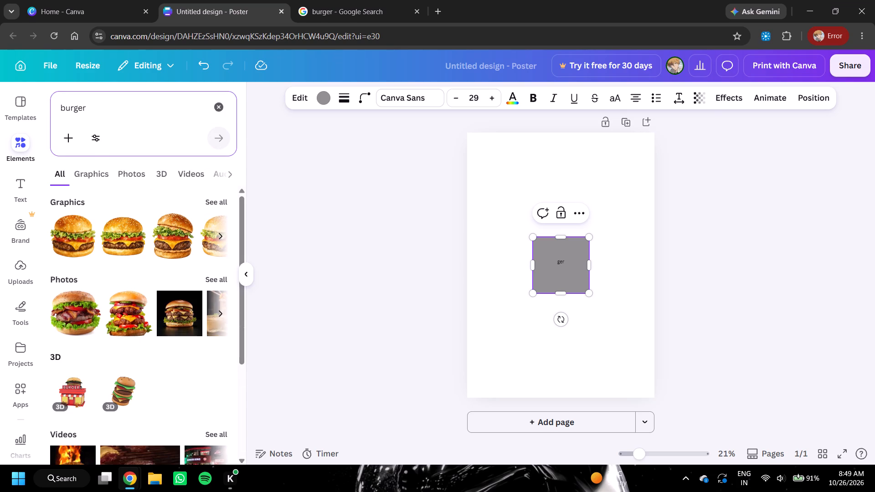
{"action": "left_click", "coordinate": [92, 175]}
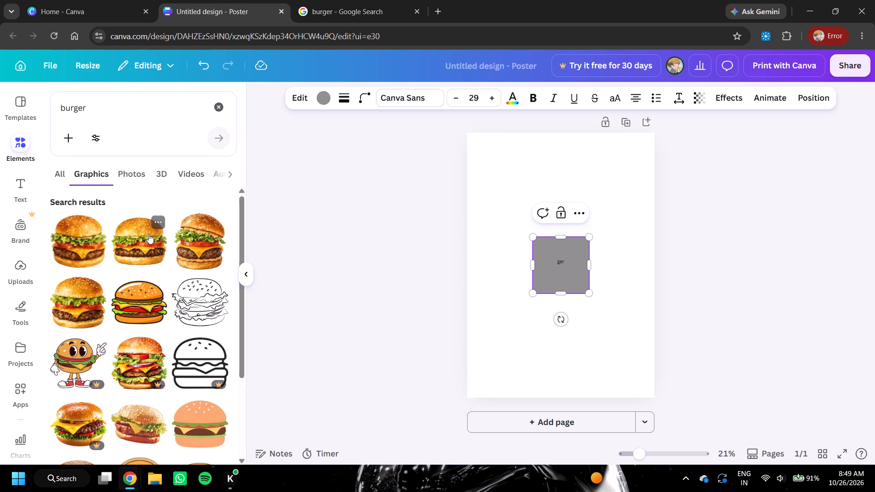
{"action": "scroll", "coordinate": [150, 238], "scroll_direction": "down", "scroll_amount": 6}
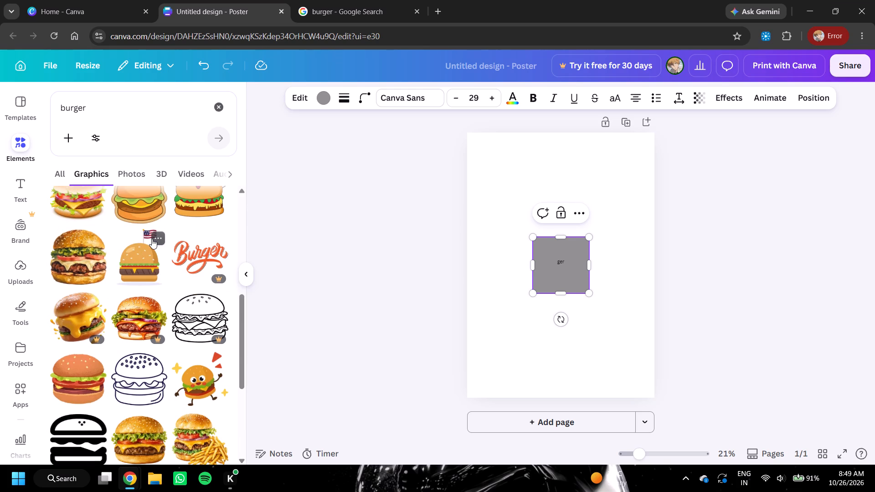
{"action": "scroll", "coordinate": [152, 239], "scroll_direction": "up", "scroll_amount": 1}
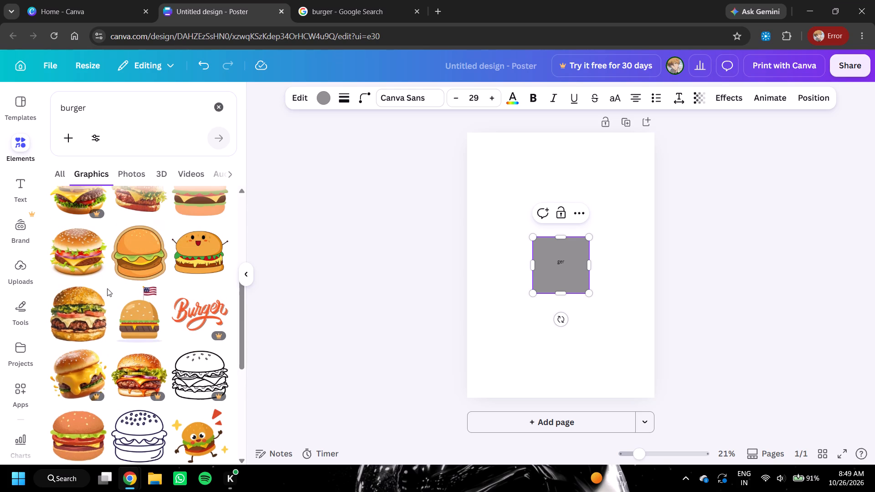
{"action": "left_click", "coordinate": [90, 320]}
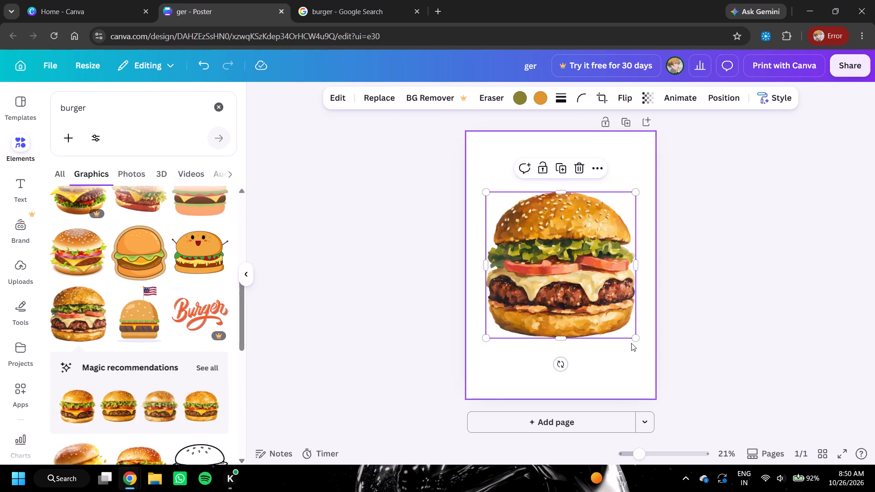
Scale the burger graphic down to about half the page width and centre it horizontally, slightly below the page's middle.
{"action": "left_click", "coordinate": [635, 337]}
{"action": "left_click_drag", "start_coordinate": [635, 337], "coordinate": [606, 302]}
{"action": "left_click_drag", "start_coordinate": [569, 259], "coordinate": [571, 266]}
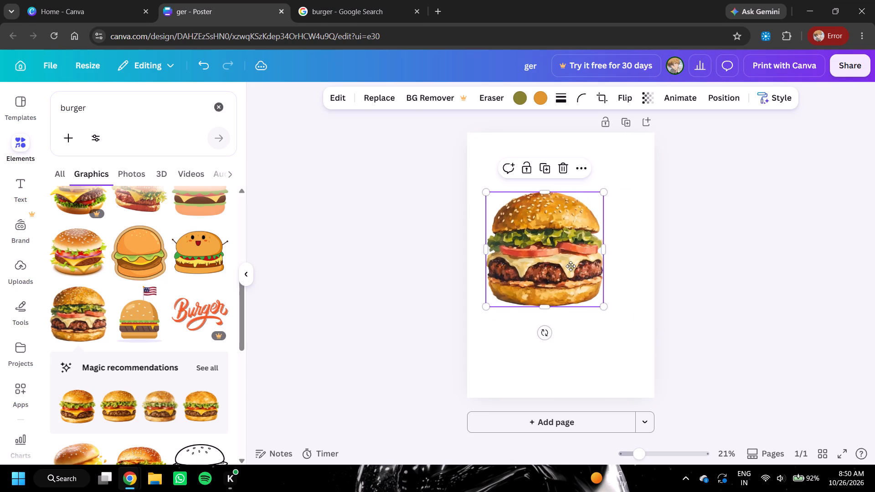
{"action": "left_click_drag", "start_coordinate": [571, 266], "coordinate": [582, 287]}
{"action": "left_click_drag", "start_coordinate": [613, 334], "coordinate": [595, 319]}
{"action": "left_click_drag", "start_coordinate": [567, 276], "coordinate": [579, 292]}
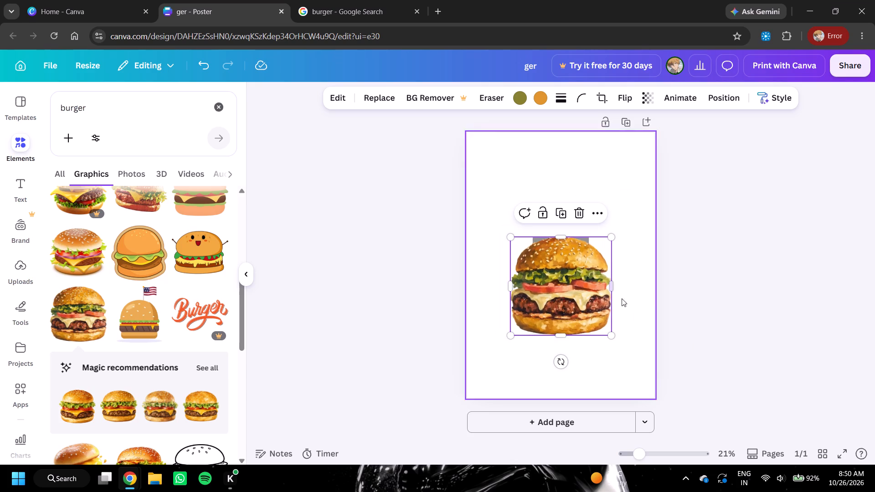
Move the burger down to uncover the stray grey "ger" square and delete that square.
{"action": "left_click_drag", "start_coordinate": [573, 291], "coordinate": [579, 343]}
{"action": "left_click", "coordinate": [579, 343]}
{"action": "left_click", "coordinate": [566, 251]}
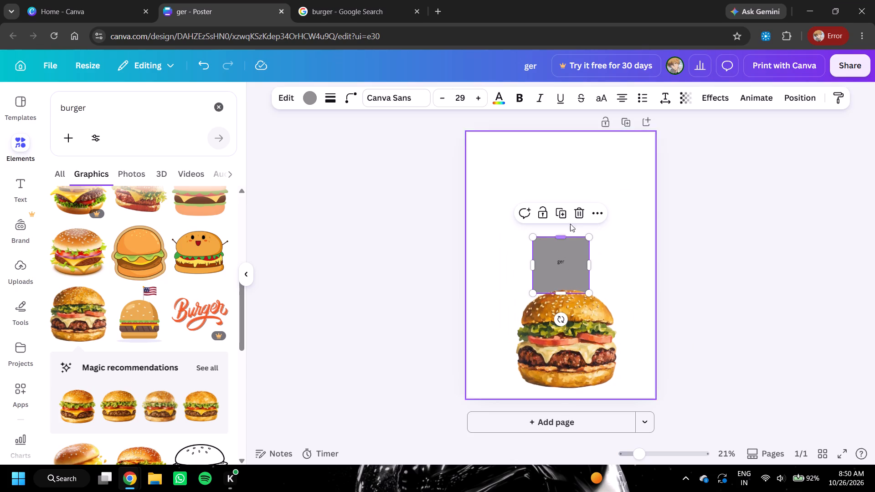
{"action": "left_click", "coordinate": [579, 211]}
Move the burger back up and centre it horizontally, slightly below the middle of the page.
{"action": "left_click_drag", "start_coordinate": [571, 320], "coordinate": [565, 275]}
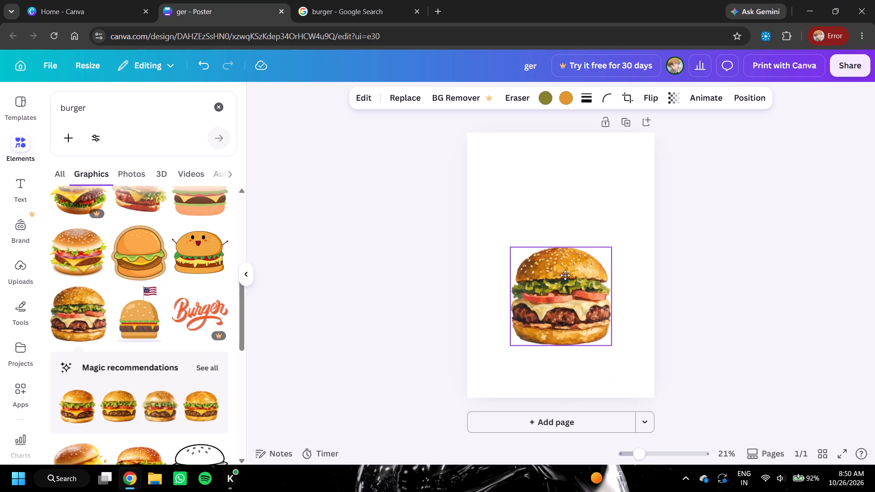
{"action": "left_click_drag", "start_coordinate": [565, 275], "coordinate": [561, 272]}
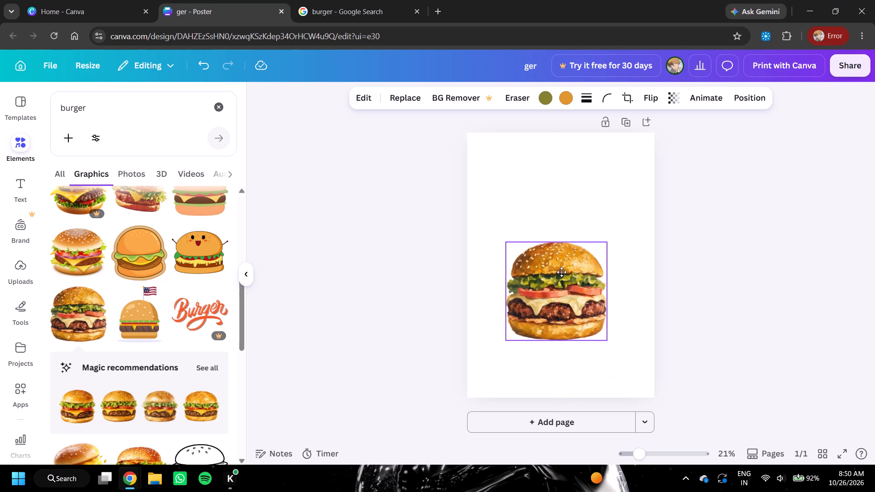
{"action": "left_click_drag", "start_coordinate": [561, 272], "coordinate": [564, 275]}
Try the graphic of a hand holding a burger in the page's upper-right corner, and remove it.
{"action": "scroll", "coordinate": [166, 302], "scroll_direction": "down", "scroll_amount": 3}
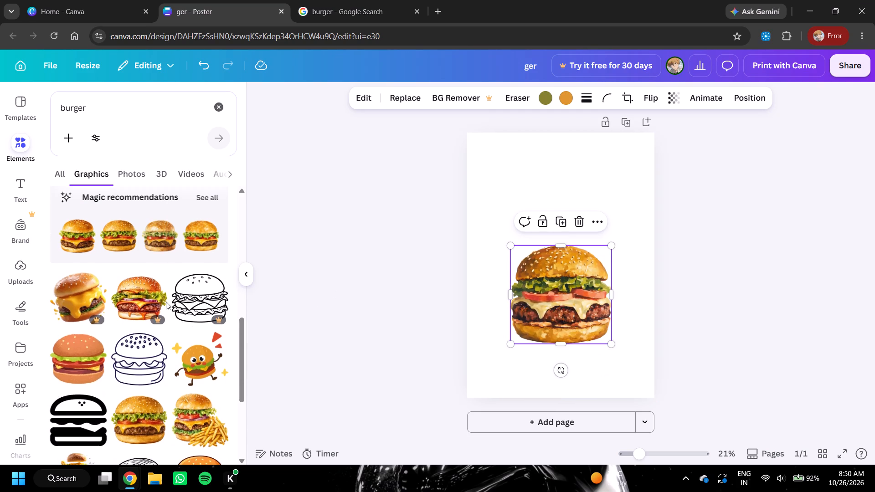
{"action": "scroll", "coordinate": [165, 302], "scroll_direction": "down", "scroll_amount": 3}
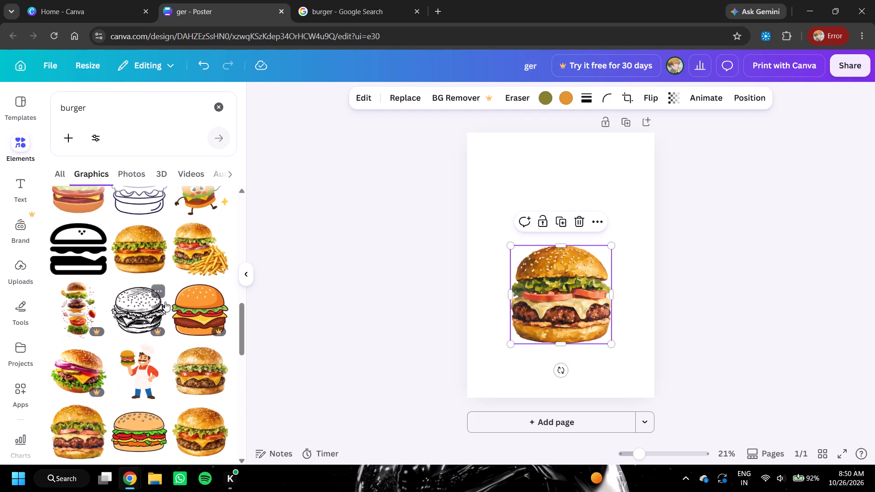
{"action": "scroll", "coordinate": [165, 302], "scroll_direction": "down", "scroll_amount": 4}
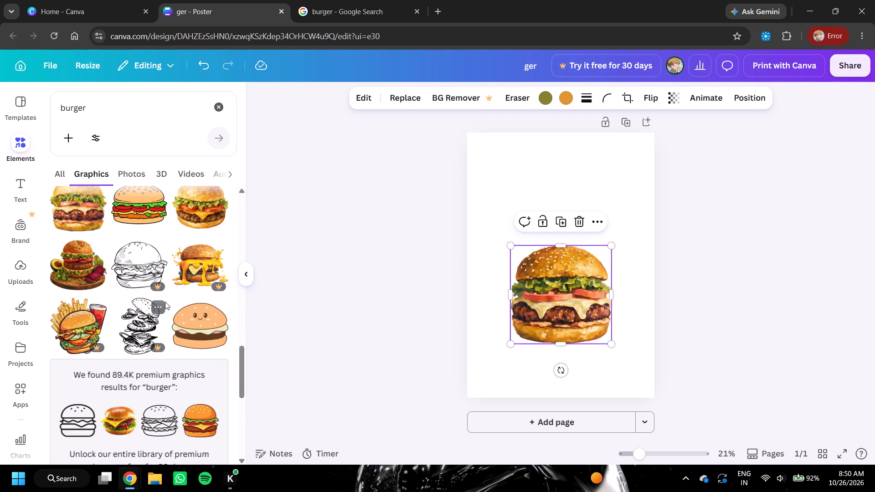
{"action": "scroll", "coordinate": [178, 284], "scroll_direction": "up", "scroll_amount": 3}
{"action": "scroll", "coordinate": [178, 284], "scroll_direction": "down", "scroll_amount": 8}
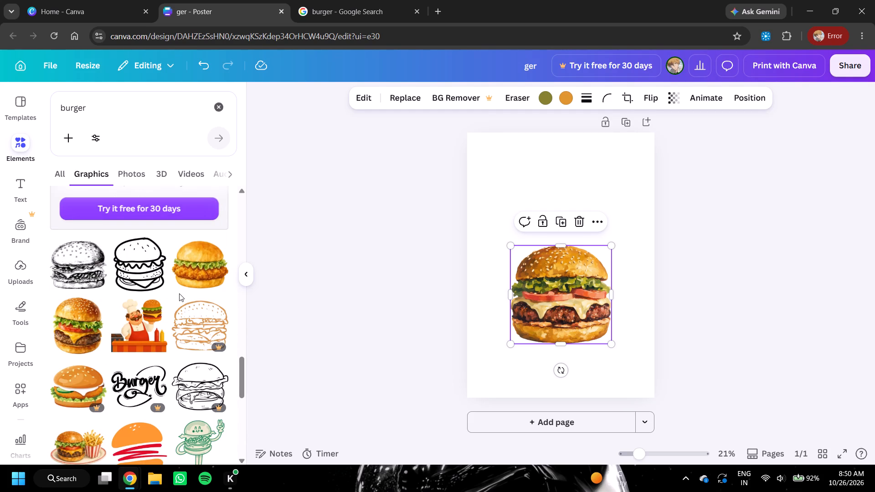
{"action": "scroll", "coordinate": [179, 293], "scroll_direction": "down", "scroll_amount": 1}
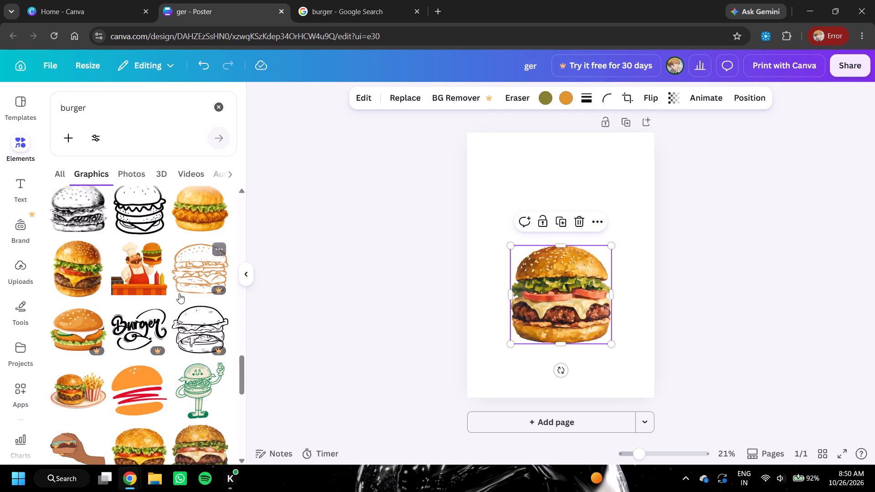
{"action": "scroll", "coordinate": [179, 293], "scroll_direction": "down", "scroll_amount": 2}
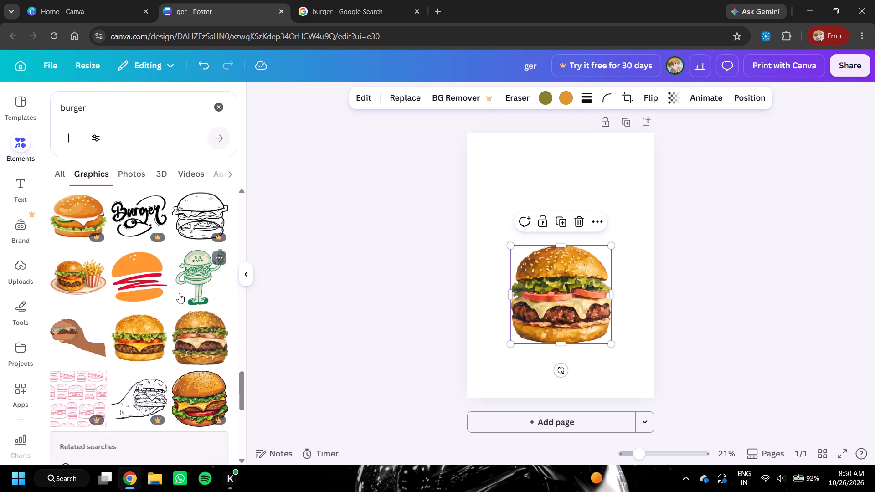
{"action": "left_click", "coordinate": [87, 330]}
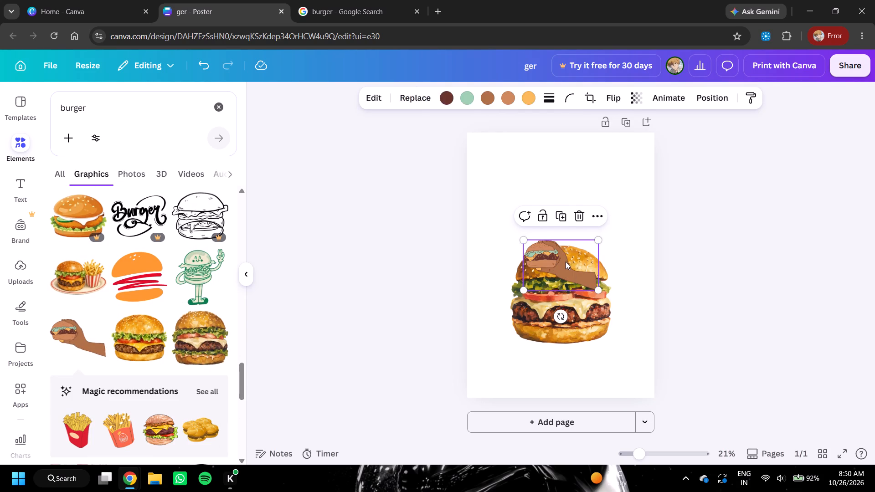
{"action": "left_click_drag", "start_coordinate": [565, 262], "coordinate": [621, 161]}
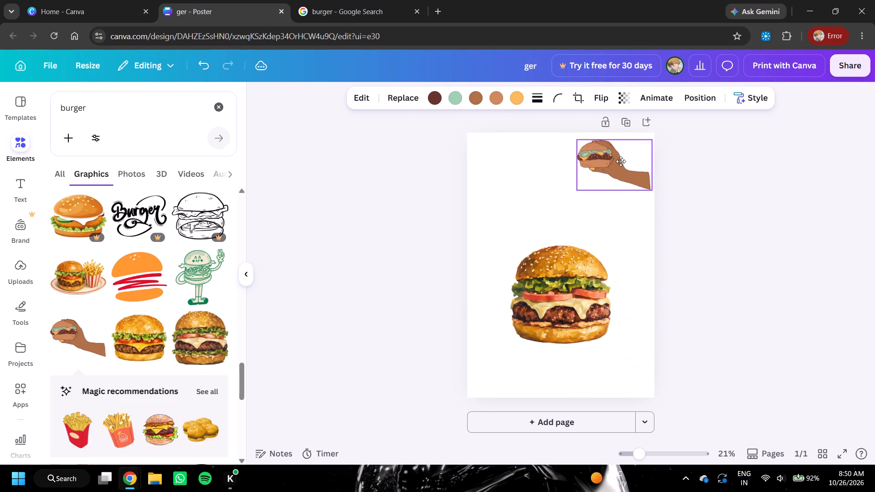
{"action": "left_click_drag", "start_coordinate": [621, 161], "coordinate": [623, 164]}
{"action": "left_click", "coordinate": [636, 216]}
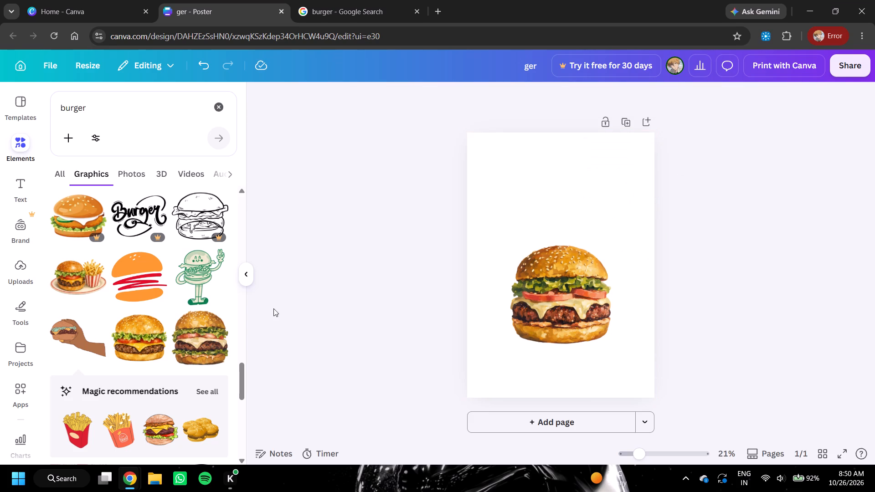
Try the burger's photo colours as the page background and settle on the orange #DF952A.
{"action": "scroll", "coordinate": [168, 313], "scroll_direction": "down", "scroll_amount": 3}
{"action": "right_click", "coordinate": [527, 178]}
{"action": "right_click", "coordinate": [527, 178]}
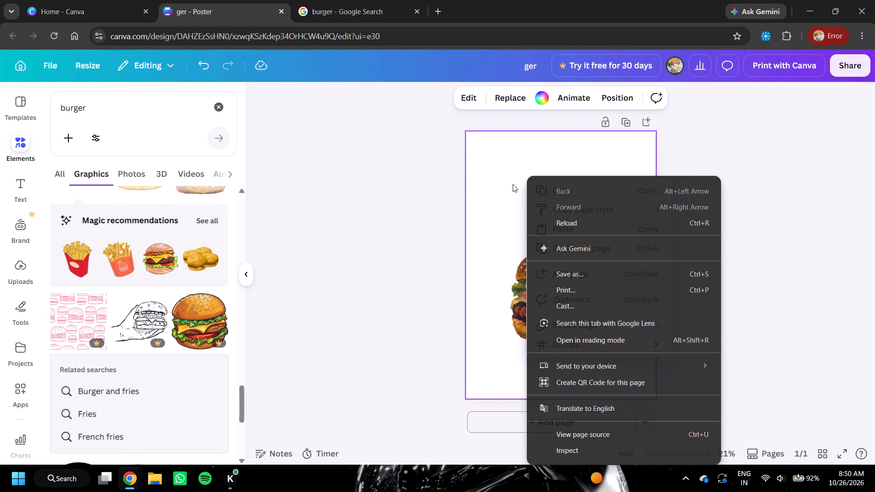
{"action": "left_click", "coordinate": [544, 92]}
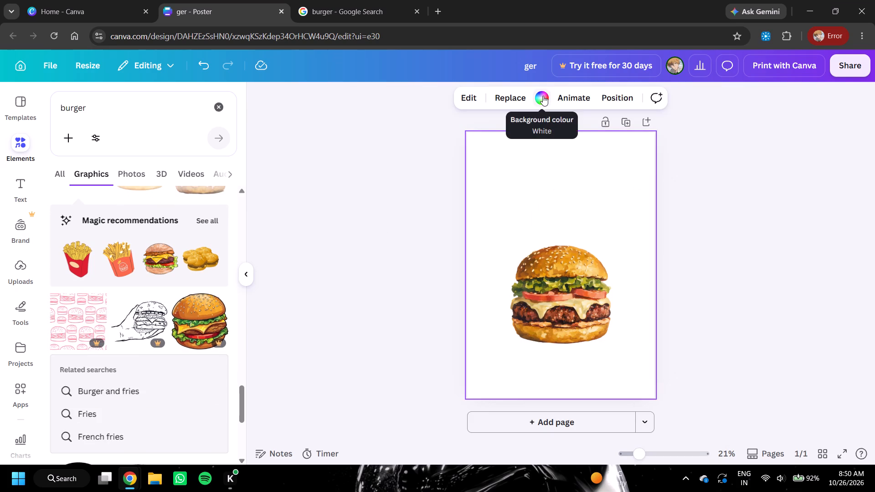
{"action": "double_click", "coordinate": [543, 96]}
{"action": "double_click", "coordinate": [543, 96]}
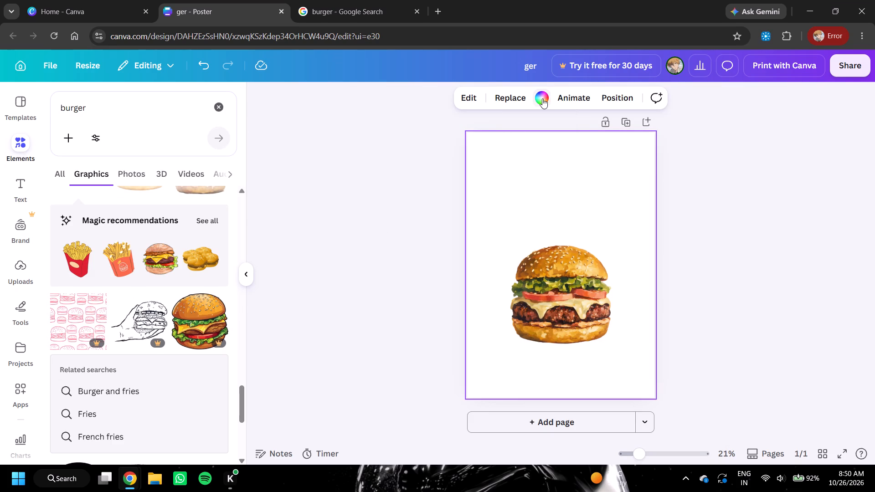
{"action": "left_click", "coordinate": [542, 98]}
{"action": "double_click", "coordinate": [93, 296]}
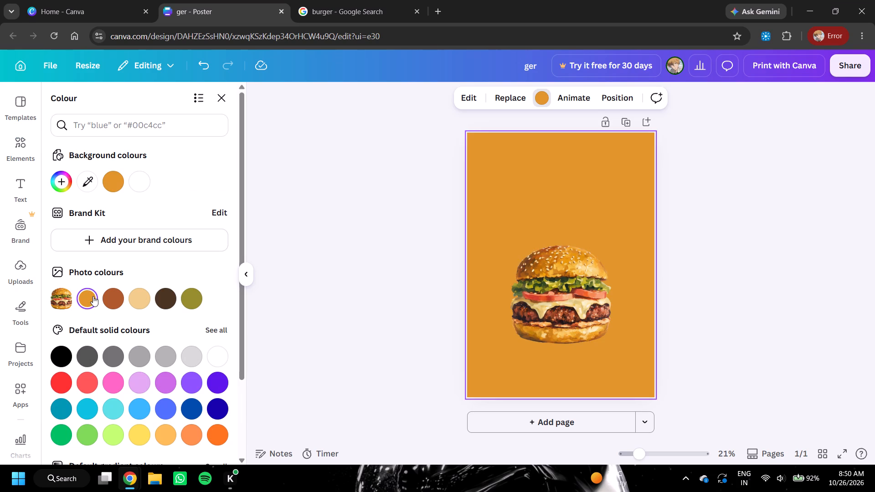
{"action": "double_click", "coordinate": [111, 297]}
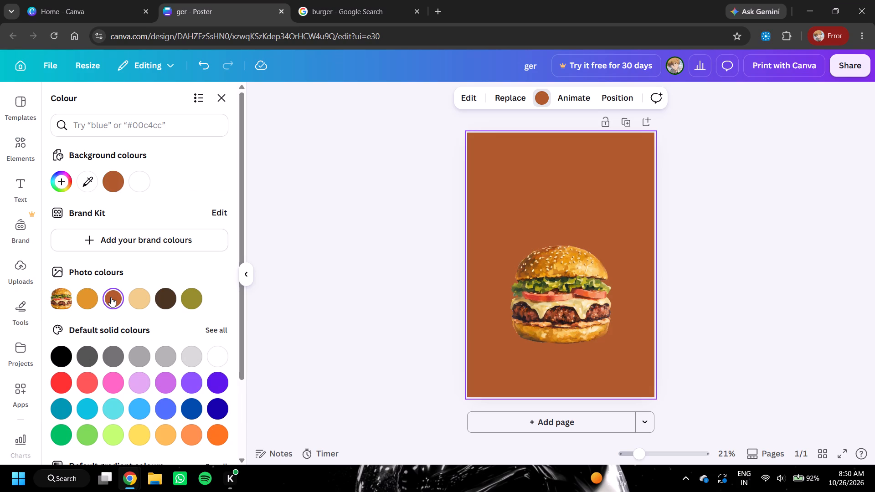
{"action": "left_click", "coordinate": [132, 297]}
{"action": "left_click", "coordinate": [169, 296]}
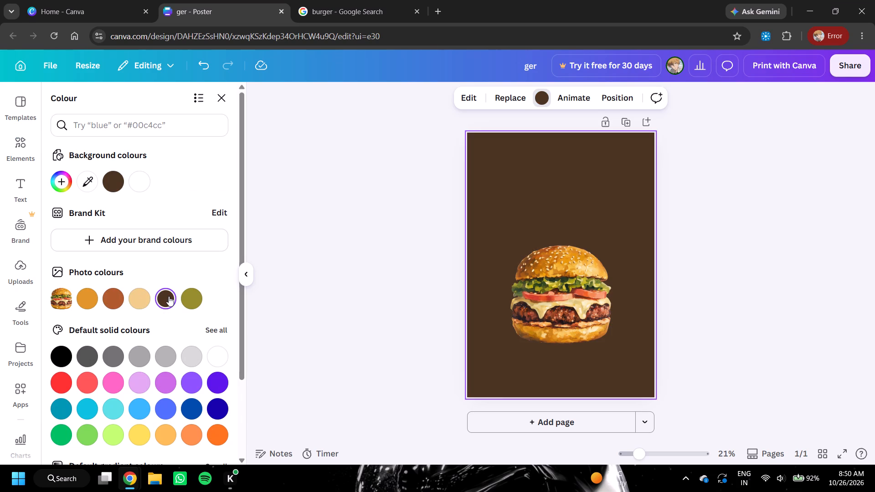
{"action": "double_click", "coordinate": [188, 297]}
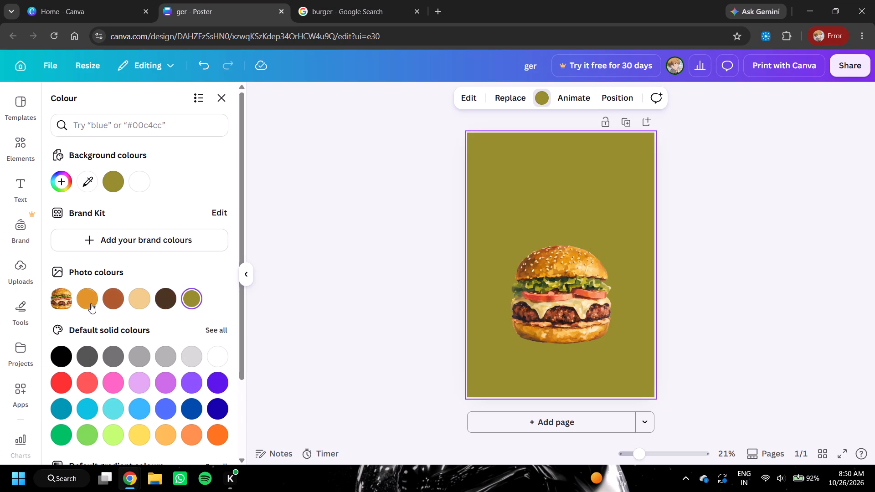
{"action": "left_click", "coordinate": [90, 303]}
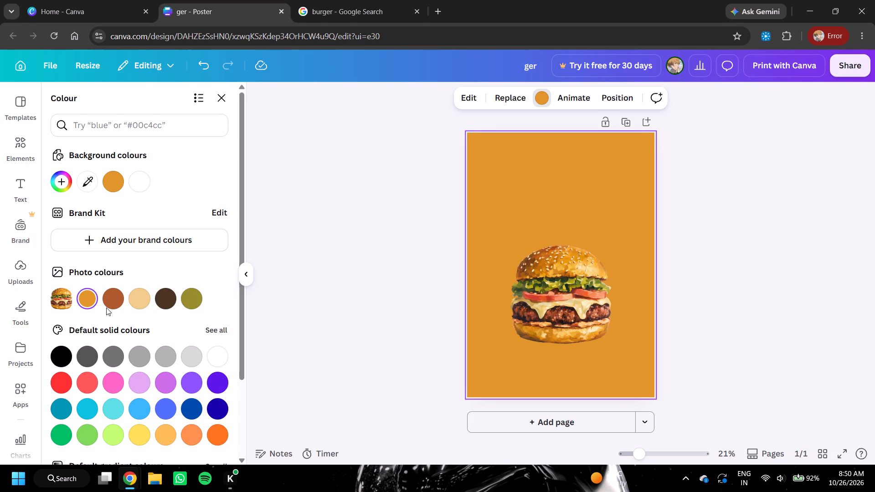
Fine-tune the page background with a custom solid colour to a deeper, more saturated dark orange.
{"action": "left_click", "coordinate": [63, 184]}
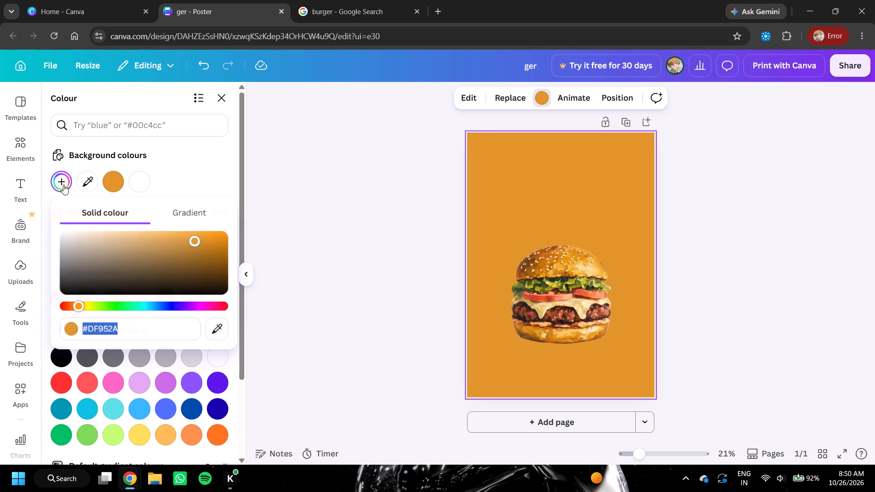
{"action": "left_click_drag", "start_coordinate": [196, 240], "coordinate": [196, 245]}
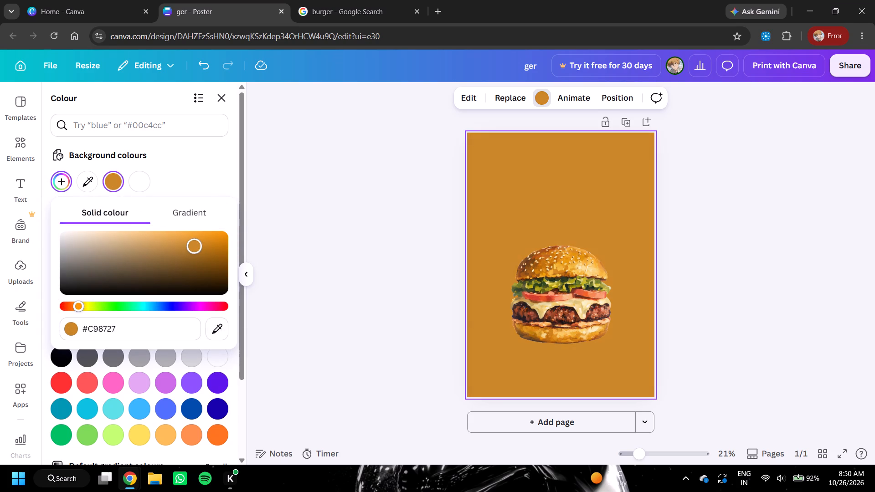
{"action": "left_click_drag", "start_coordinate": [196, 245], "coordinate": [191, 237]}
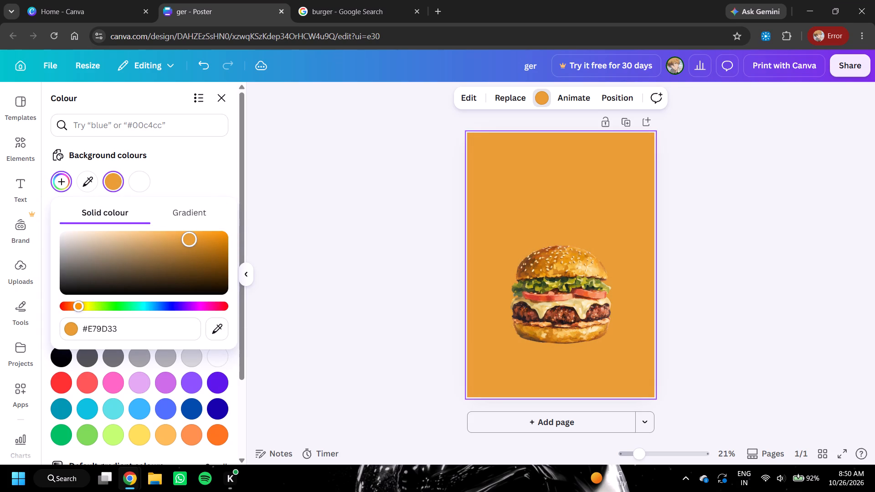
{"action": "left_click_drag", "start_coordinate": [191, 237], "coordinate": [219, 238]}
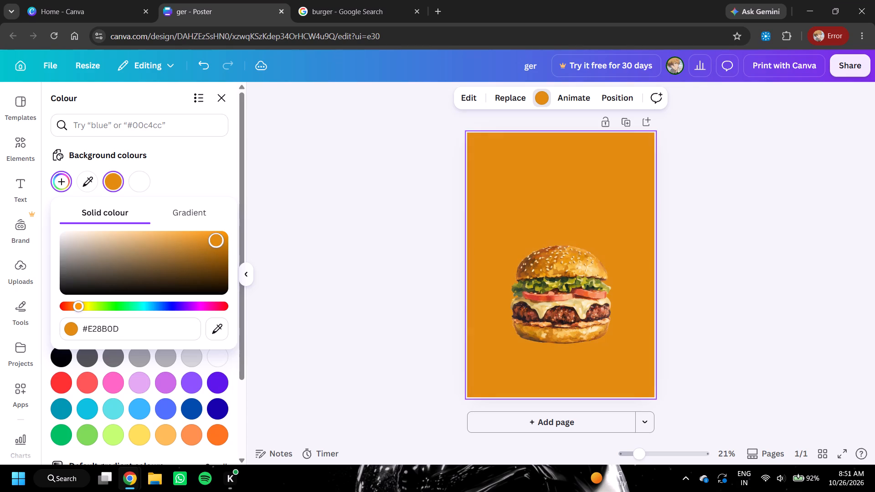
{"action": "left_click_drag", "start_coordinate": [219, 238], "coordinate": [216, 244]}
{"action": "left_click", "coordinate": [324, 216]}
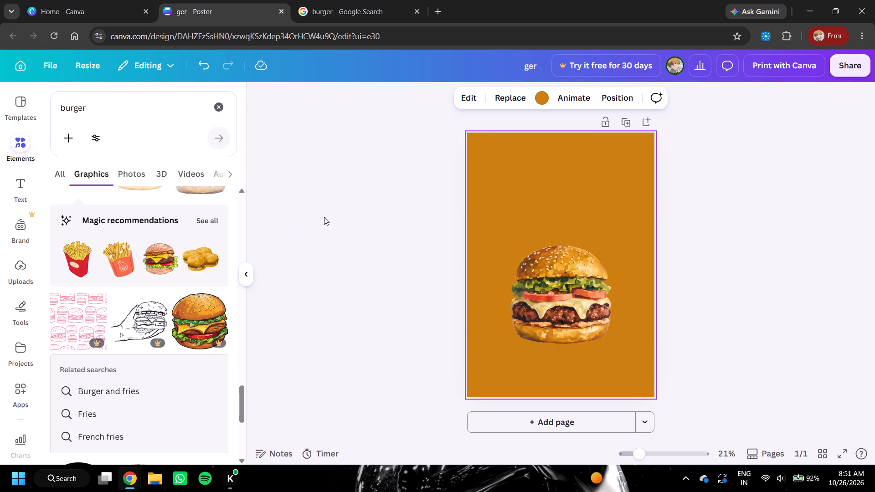
{"action": "left_click", "coordinate": [324, 217]}
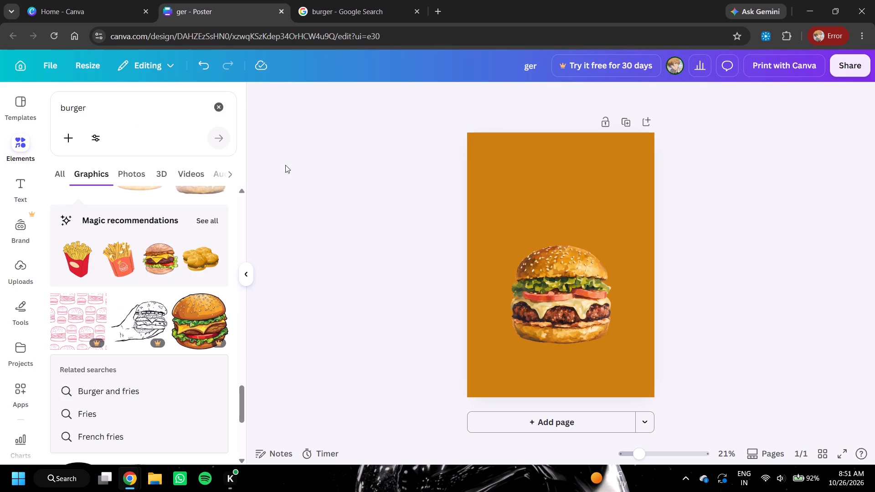
Switch to the Google Images results and search for "burger king logo".
{"action": "left_click", "coordinate": [321, 3]}
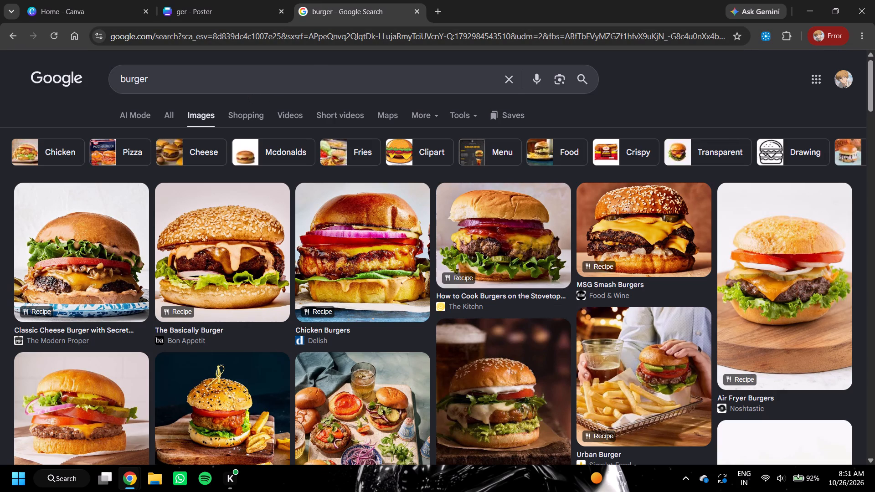
{"action": "left_click_drag", "start_coordinate": [201, 82], "coordinate": [118, 90]}
{"action": "left_click", "coordinate": [169, 74]}
{"action": "key", "text": "space"}
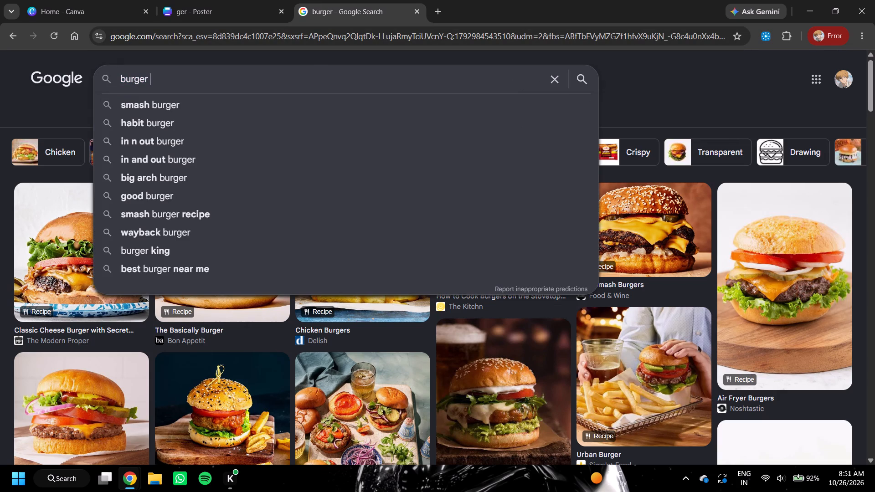
{"action": "type", "text": "king"}
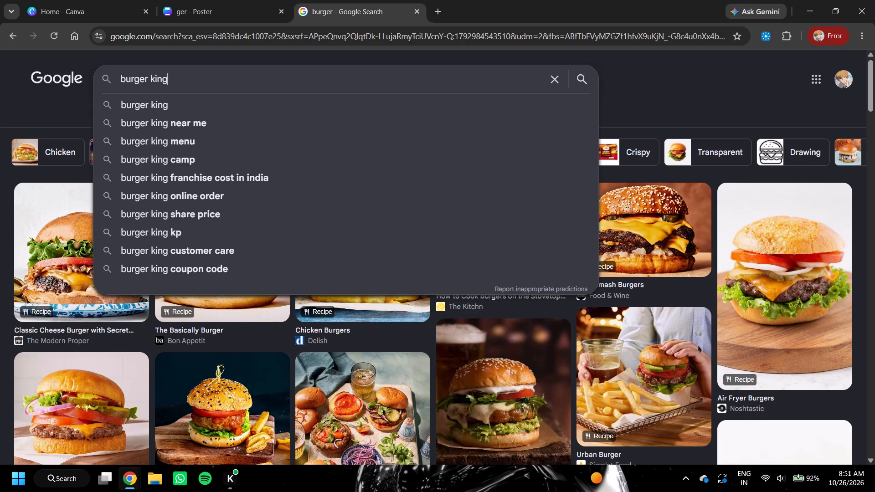
{"action": "key", "text": "space"}
{"action": "type", "text": "logo"}
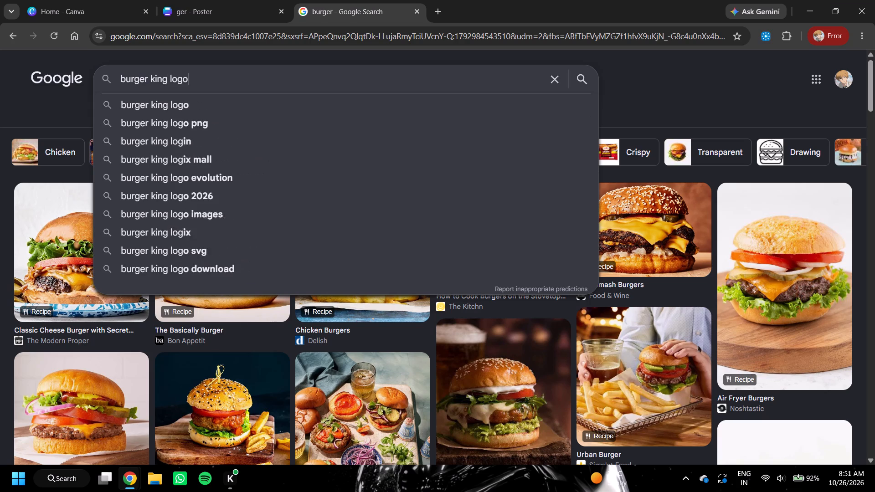
{"action": "key", "text": "Return"}
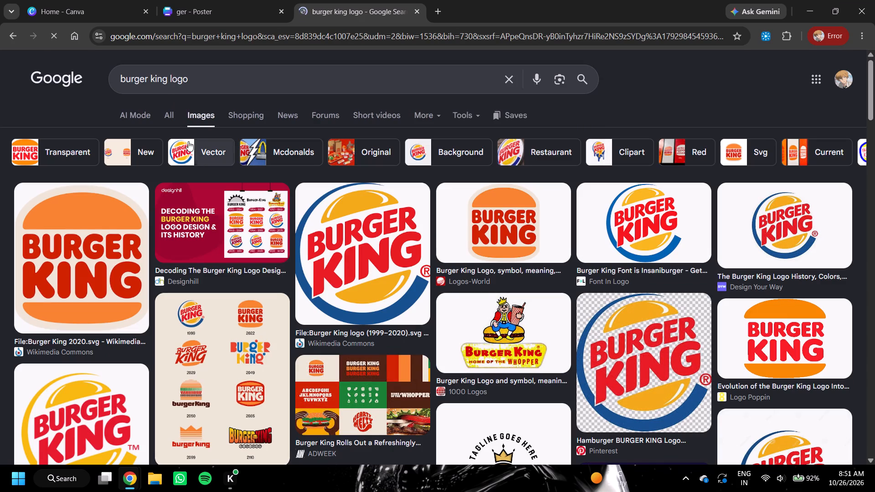
Save the Wikimedia Commons Burger King 2020 logo image to Downloads as Burger_King_2020.svg.
{"action": "double_click", "coordinate": [119, 252]}
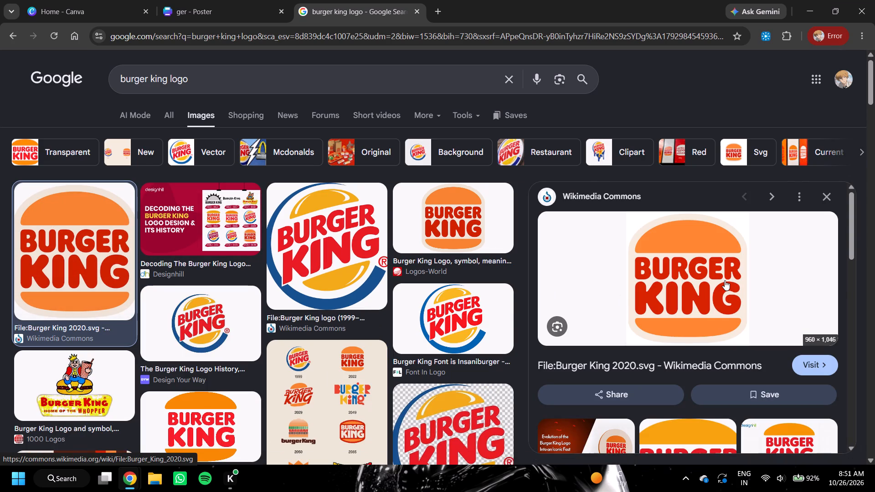
{"action": "right_click", "coordinate": [725, 280]}
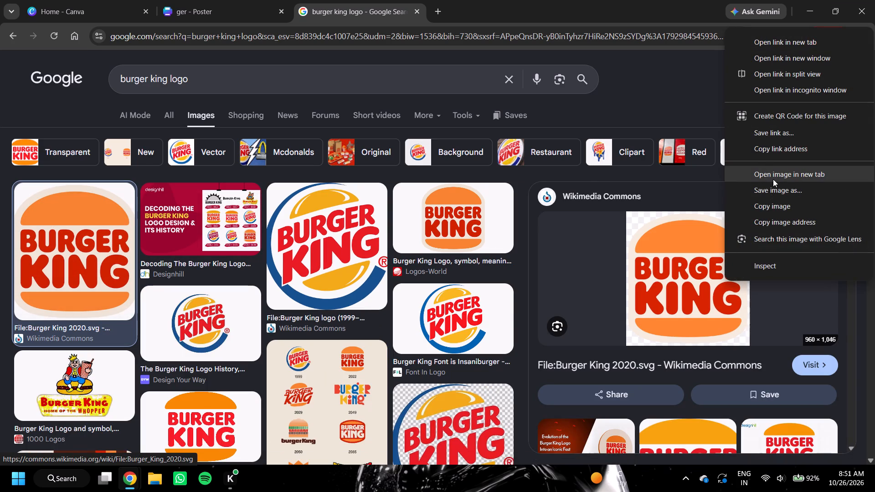
{"action": "left_click", "coordinate": [772, 187]}
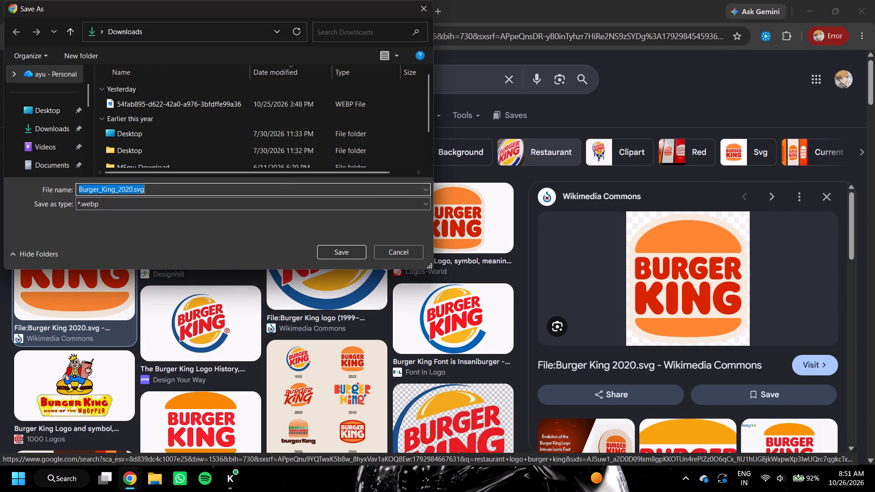
{"action": "left_click", "coordinate": [336, 251]}
Search for "bg remover" in a new browser tab and open Photoroom's Instant Background Remover.
{"action": "left_click", "coordinate": [441, 15]}
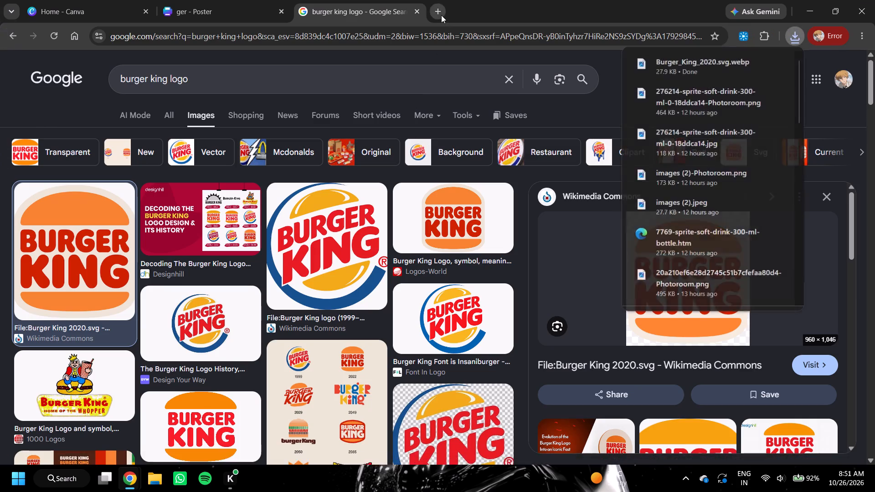
{"action": "type", "text": "bg remo"}
{"action": "type", "text": "ver"}
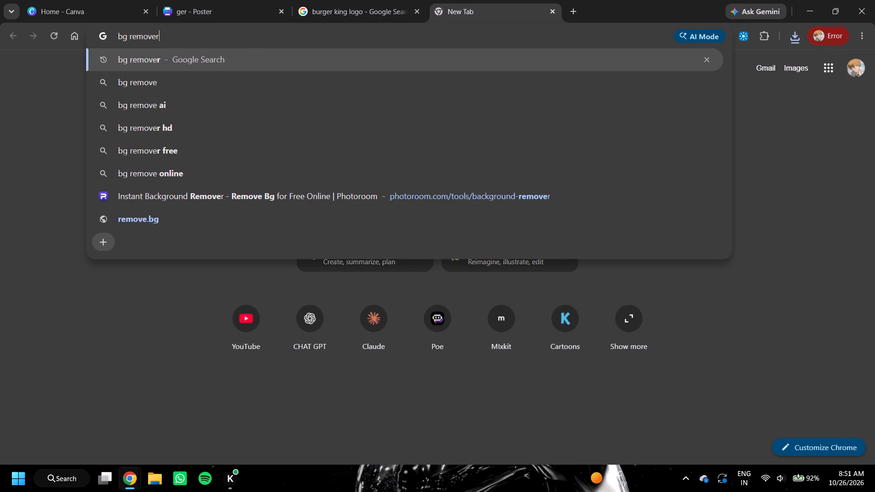
{"action": "key", "text": "Return"}
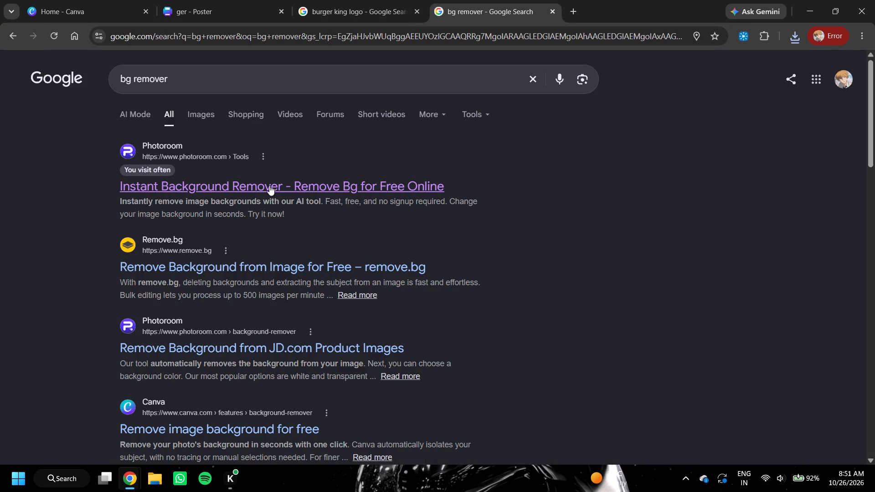
{"action": "left_click", "coordinate": [269, 185]}
Upload Burger_King_2020.svg from Downloads to Photoroom to remove the logo's background.
{"action": "double_click", "coordinate": [432, 402]}
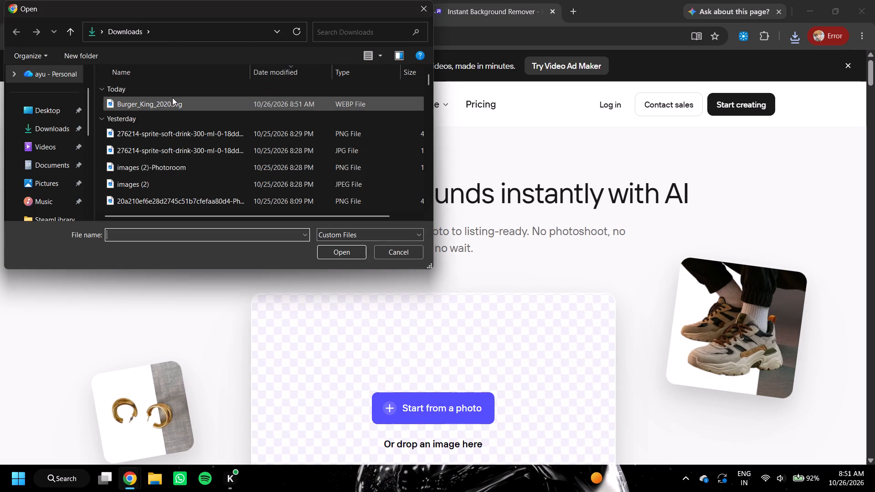
{"action": "double_click", "coordinate": [172, 98]}
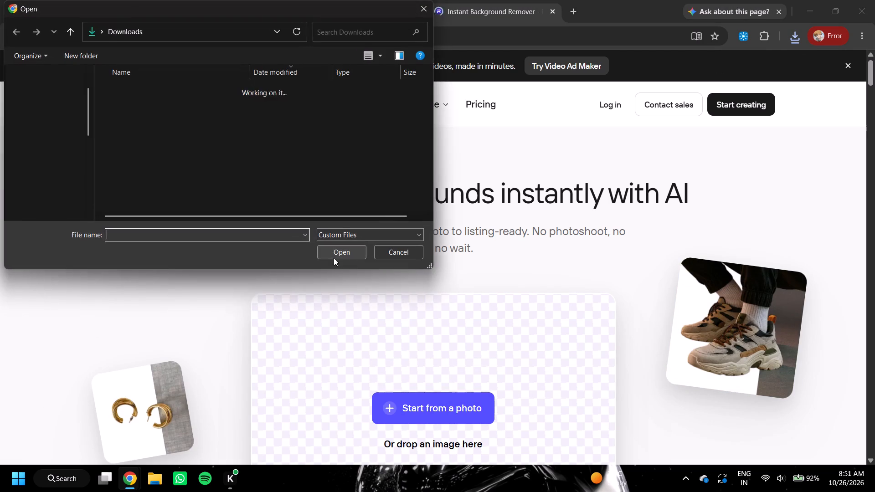
{"action": "left_click", "coordinate": [175, 108]}
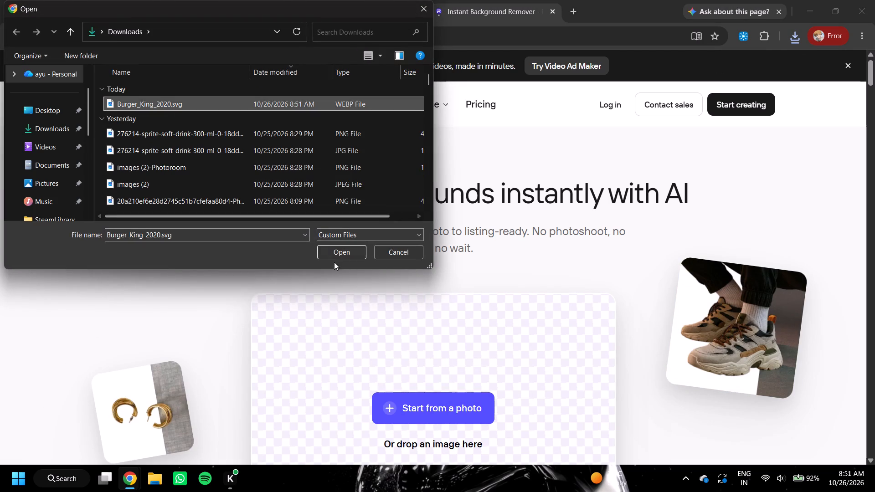
{"action": "left_click", "coordinate": [334, 251]}
{"action": "scroll", "coordinate": [393, 279], "scroll_direction": "down", "scroll_amount": 2}
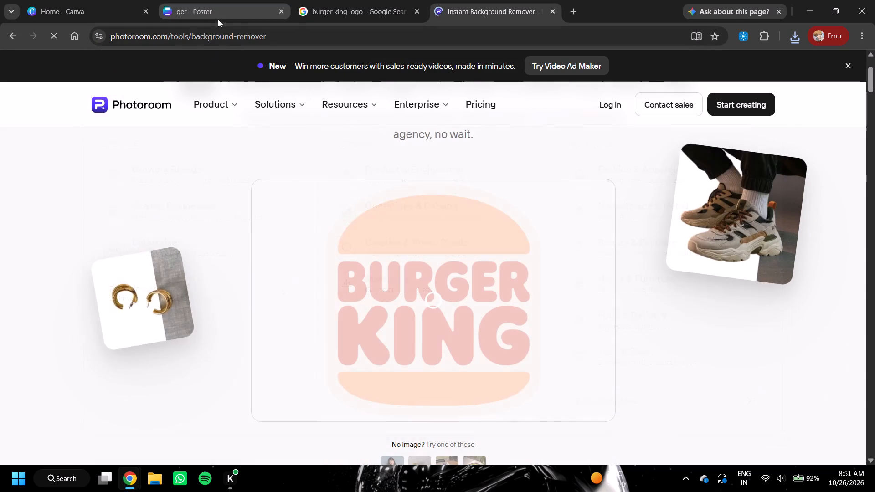
{"action": "left_click", "coordinate": [217, 16]}
{"action": "left_click", "coordinate": [462, 8]}
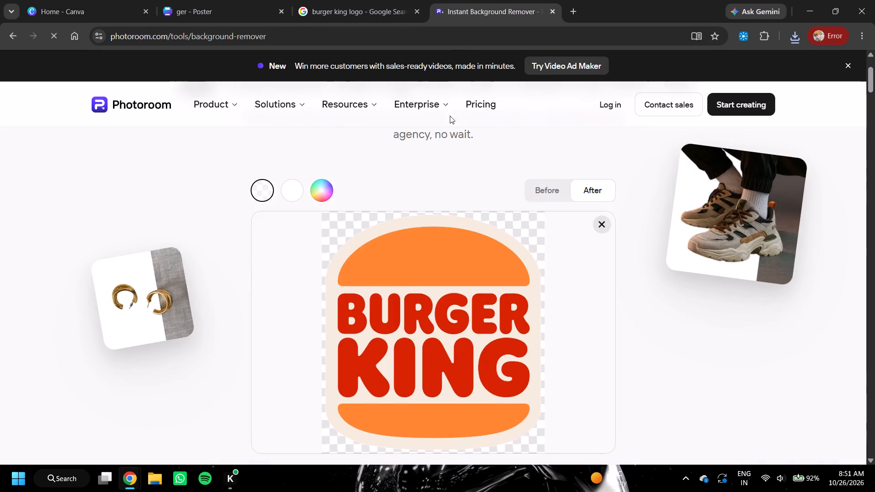
Download the Burger King logo cutout from Photoroom and dismiss the conversion-rate promotion.
{"action": "scroll", "coordinate": [445, 178], "scroll_direction": "down", "scroll_amount": 3}
{"action": "left_click", "coordinate": [252, 437]}
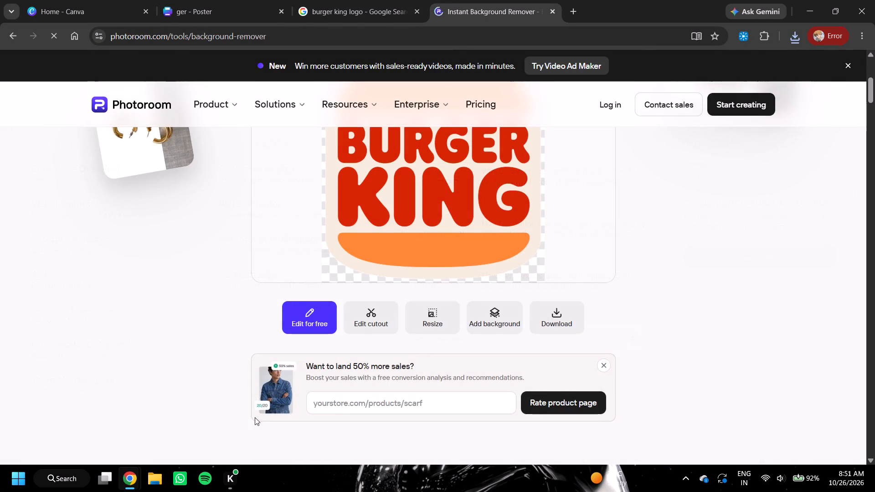
{"action": "scroll", "coordinate": [299, 298], "scroll_direction": "up", "scroll_amount": 1}
{"action": "double_click", "coordinate": [546, 368]}
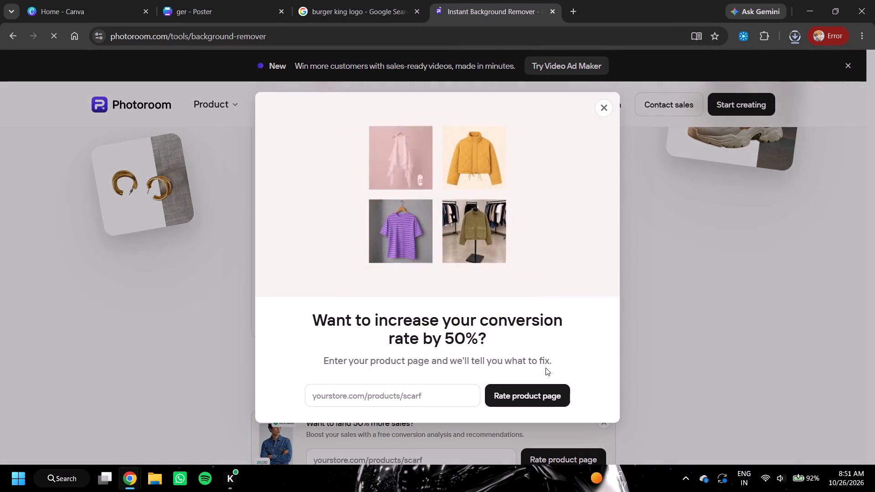
{"action": "left_click", "coordinate": [605, 108]}
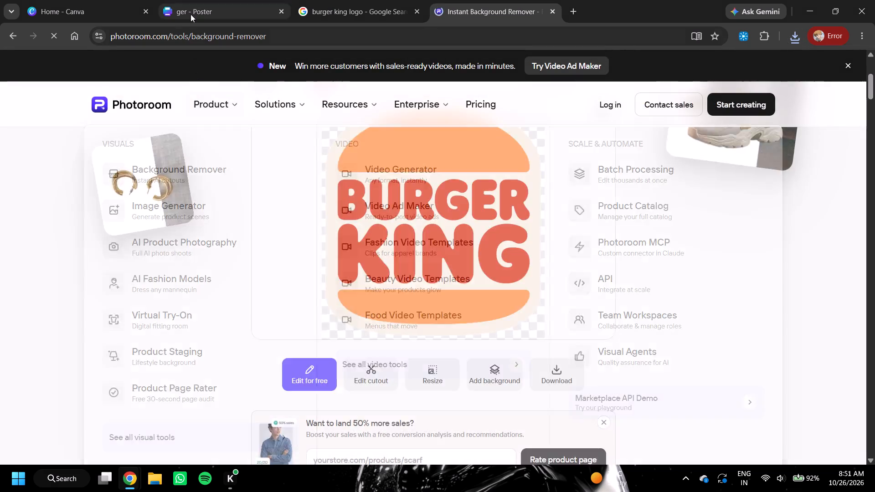
Switch to the Canva poster design "ger" and upload the Burger_King_2020.svg-Photoroom cutout from Downloads.
{"action": "left_click", "coordinate": [190, 12]}
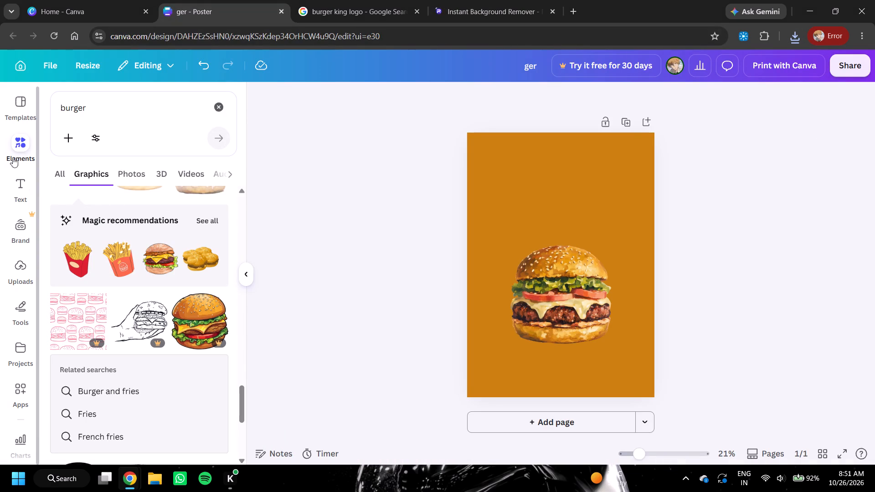
{"action": "triple_click", "coordinate": [13, 270]}
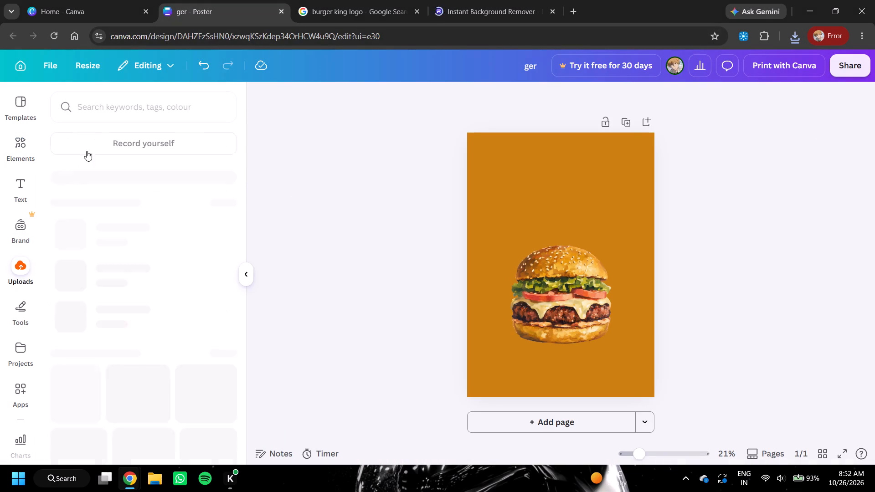
{"action": "double_click", "coordinate": [96, 142]}
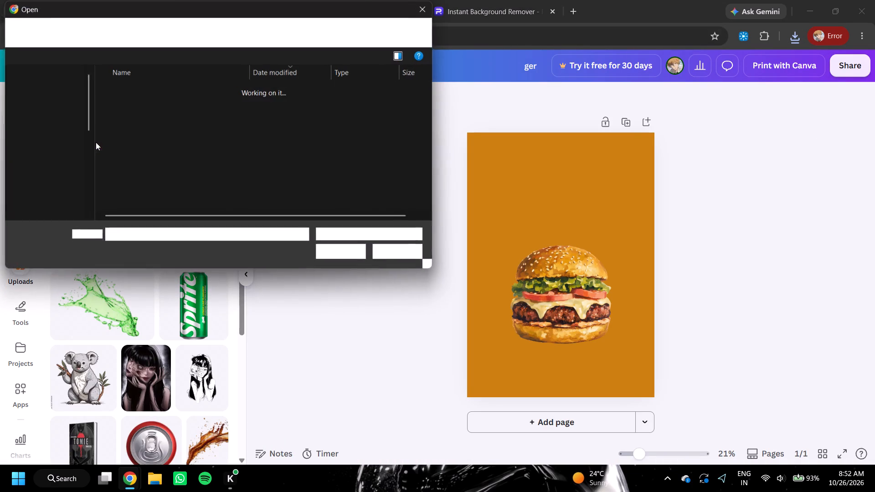
{"action": "triple_click", "coordinate": [133, 109]}
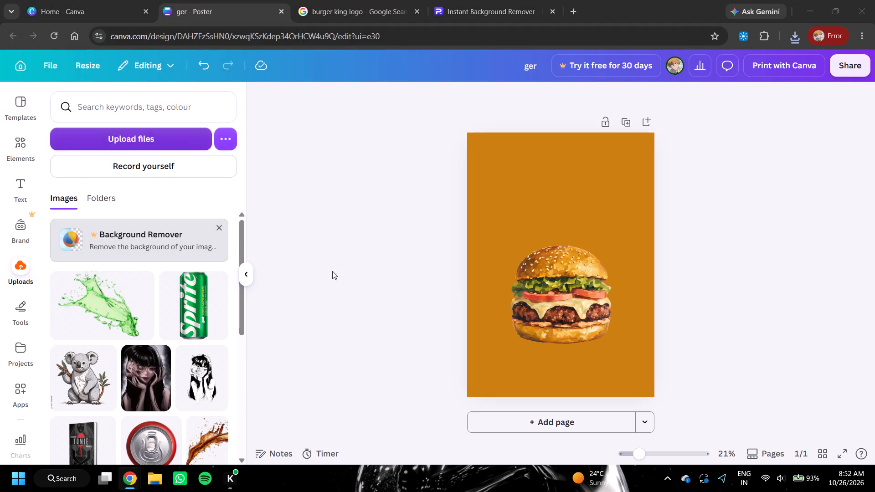
{"action": "left_click", "coordinate": [116, 105]}
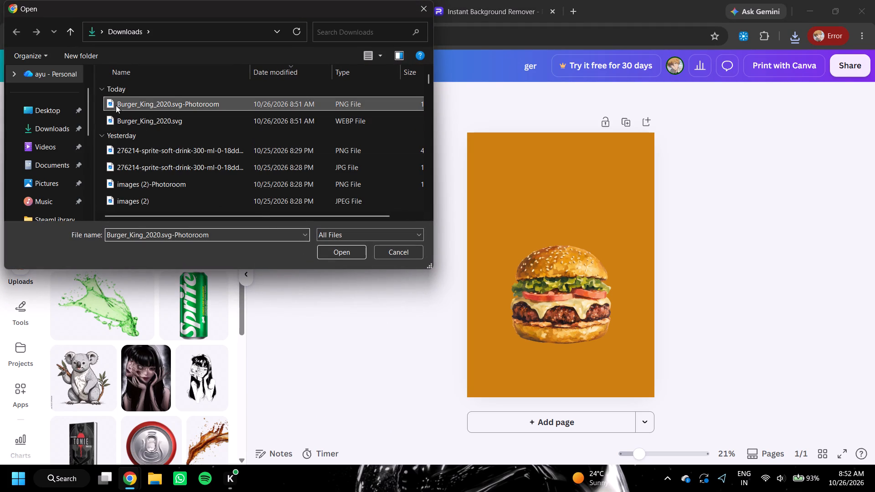
{"action": "double_click", "coordinate": [340, 257]}
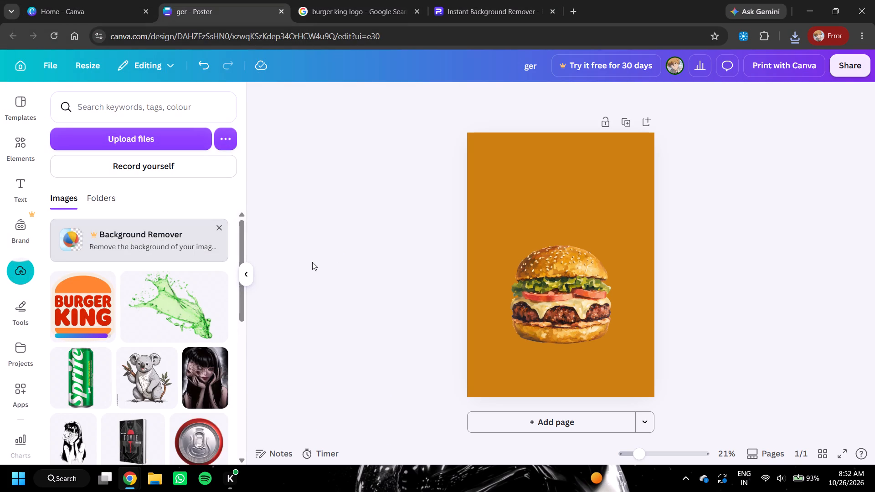
Add the uploaded Burger King logo to the poster, shrink it, and delete the full-size duplicate copy.
{"action": "double_click", "coordinate": [86, 312]}
{"action": "left_click_drag", "start_coordinate": [622, 330], "coordinate": [580, 290]}
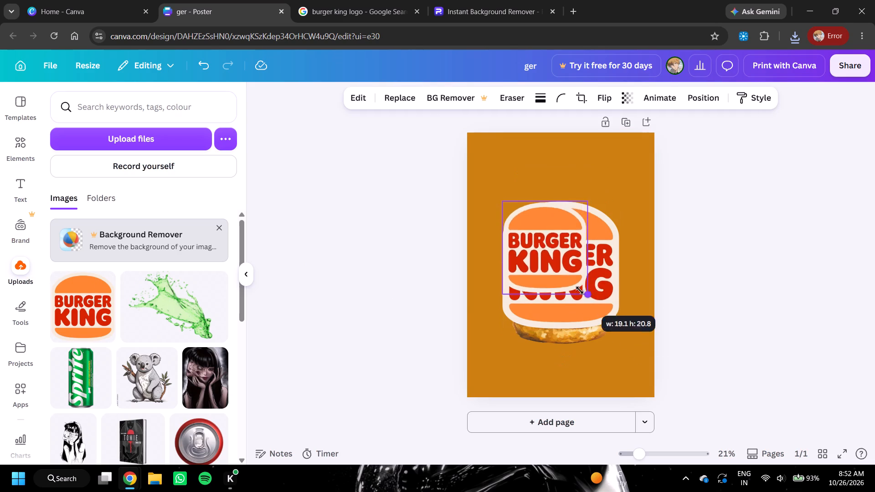
{"action": "left_click_drag", "start_coordinate": [580, 290], "coordinate": [553, 257]}
{"action": "double_click", "coordinate": [602, 232]}
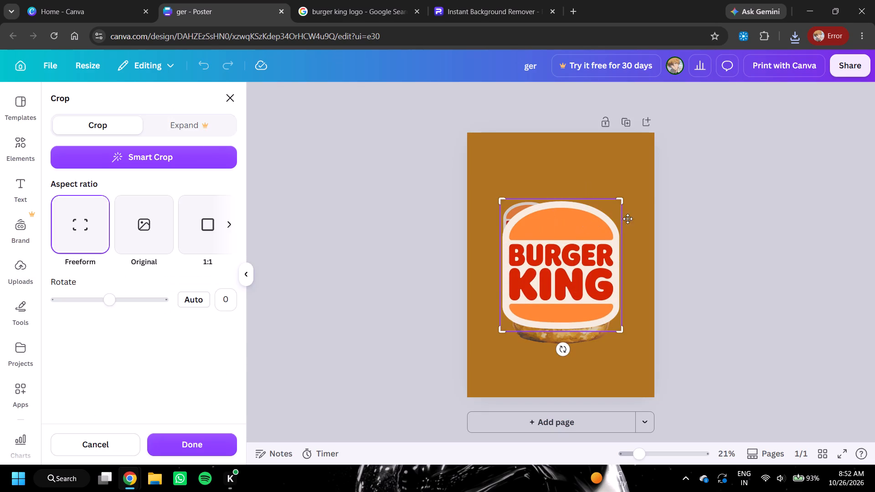
{"action": "left_click", "coordinate": [726, 199]}
{"action": "left_click", "coordinate": [574, 175]}
Move the logo over the burger's upper-right side and tilt it slightly clockwise.
{"action": "left_click_drag", "start_coordinate": [532, 236], "coordinate": [607, 277]}
{"action": "left_click_drag", "start_coordinate": [610, 327], "coordinate": [592, 328]}
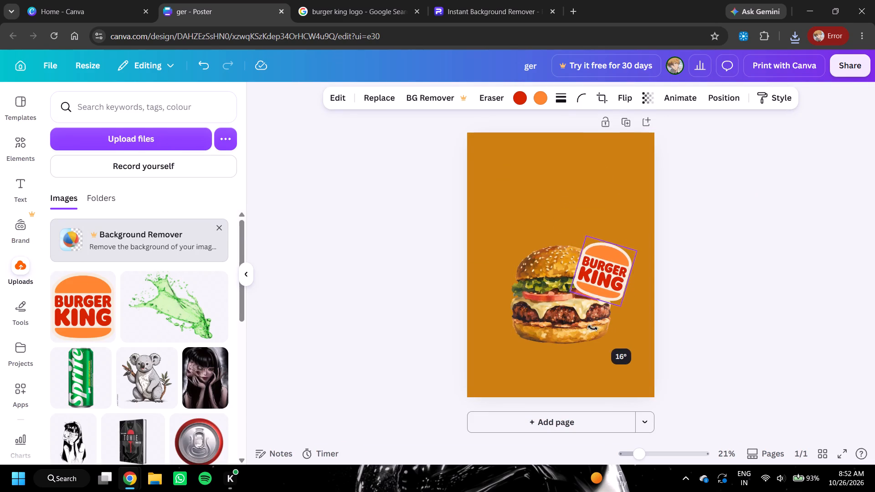
{"action": "left_click_drag", "start_coordinate": [592, 328], "coordinate": [591, 328]}
{"action": "left_click", "coordinate": [591, 328]}
{"action": "left_click", "coordinate": [618, 288]}
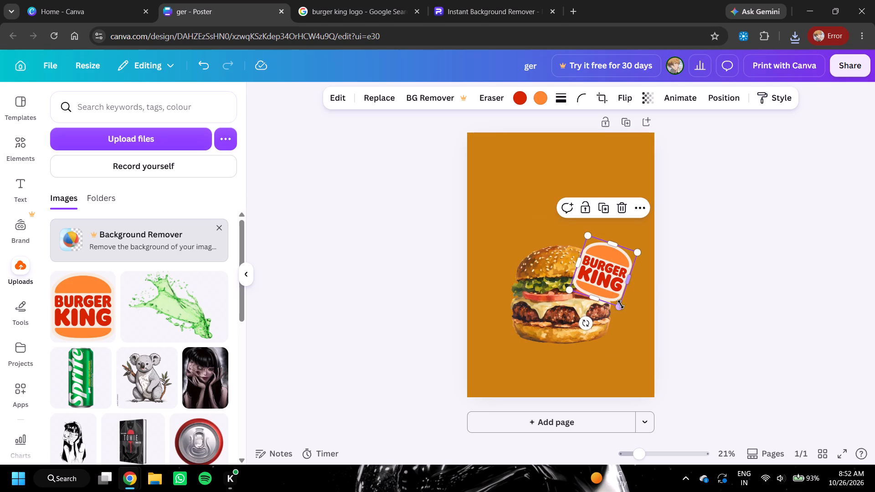
Shrink the tilted logo to a small badge and position it on the upper-right edge of the burger's top bun.
{"action": "left_click_drag", "start_coordinate": [621, 304], "coordinate": [607, 277]}
{"action": "left_click_drag", "start_coordinate": [598, 261], "coordinate": [594, 260]}
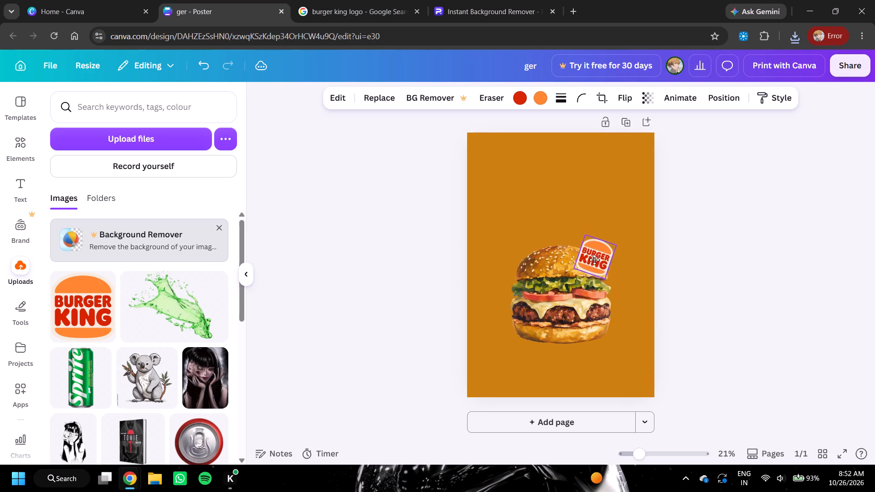
{"action": "left_click_drag", "start_coordinate": [594, 260], "coordinate": [610, 343]}
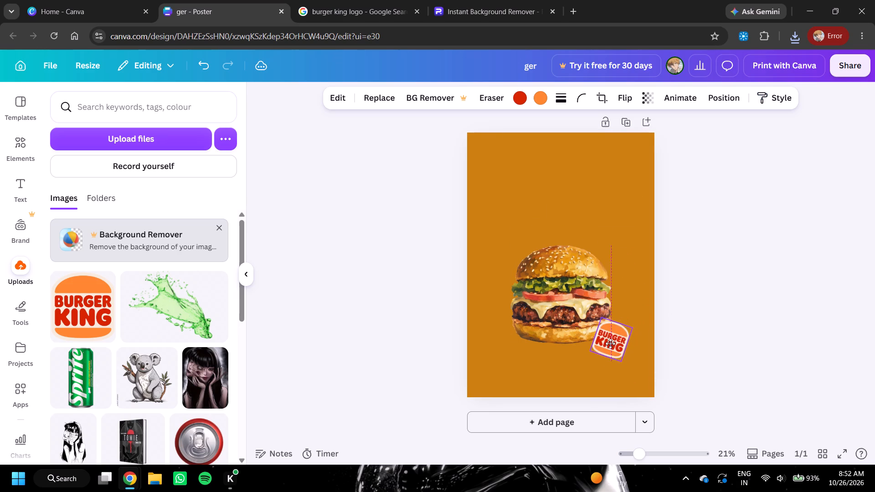
{"action": "left_click_drag", "start_coordinate": [610, 343], "coordinate": [592, 251]}
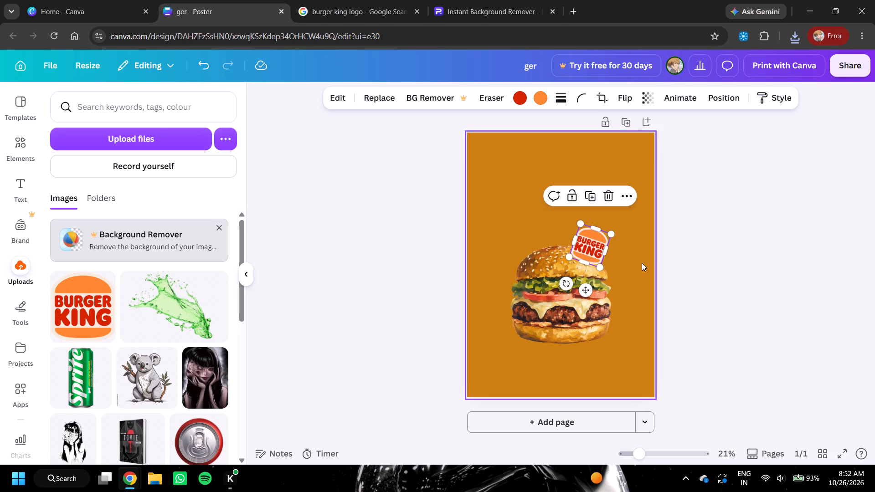
{"action": "left_click", "coordinate": [699, 258]}
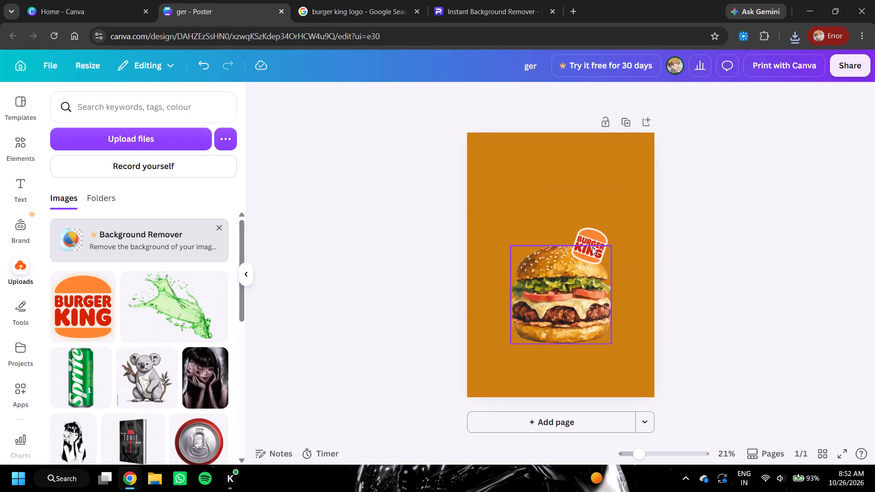
{"action": "left_click_drag", "start_coordinate": [592, 247], "coordinate": [598, 251]}
{"action": "left_click", "coordinate": [731, 258]}
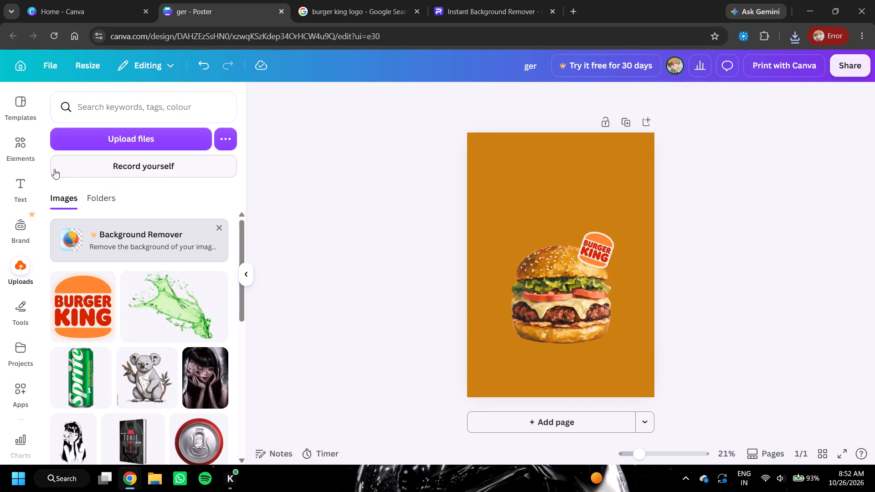
Replace the burger search in the elements library with a search for "salad" graphics.
{"action": "double_click", "coordinate": [17, 149]}
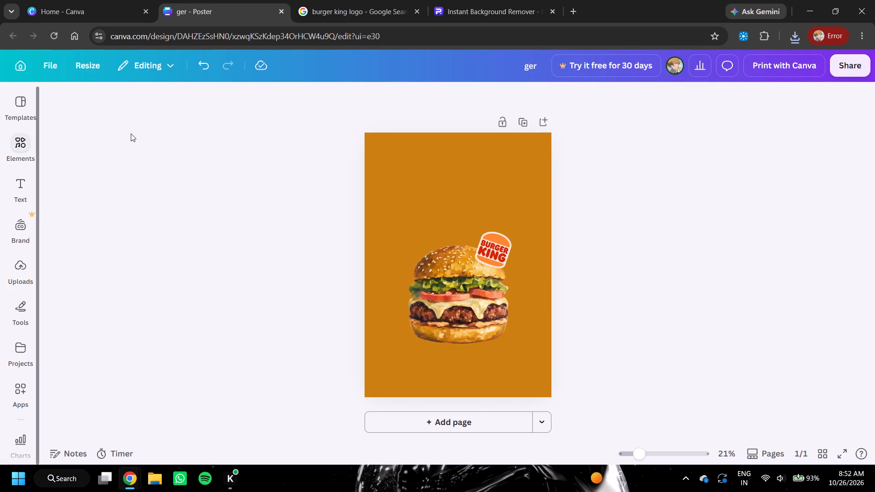
{"action": "left_click", "coordinate": [19, 159]}
{"action": "left_click_drag", "start_coordinate": [114, 113], "coordinate": [65, 114]}
{"action": "key", "text": "BackSpace"}
{"action": "key", "text": "BackSpace"}
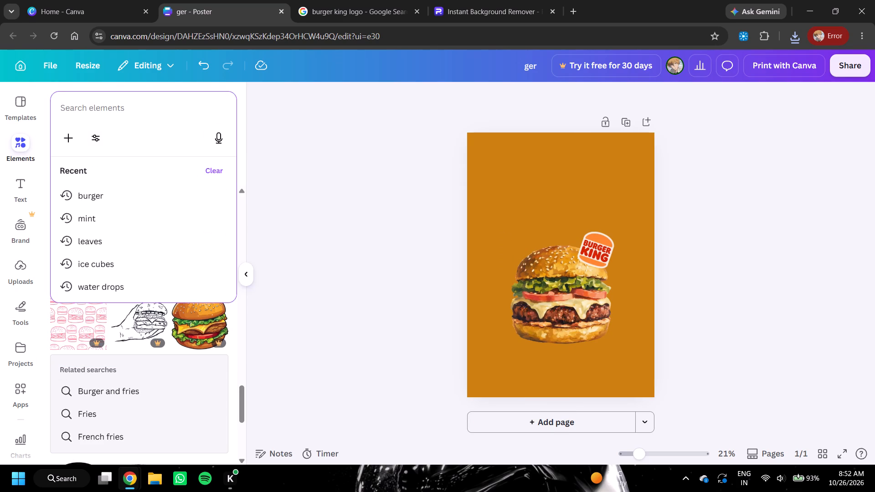
{"action": "type", "text": "salaf"}
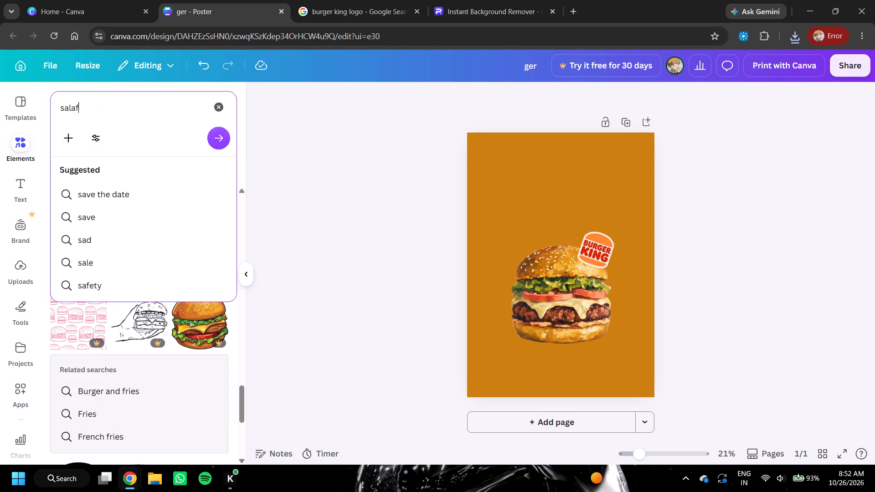
{"action": "key", "text": "BackSpace"}
{"action": "key", "text": "d"}
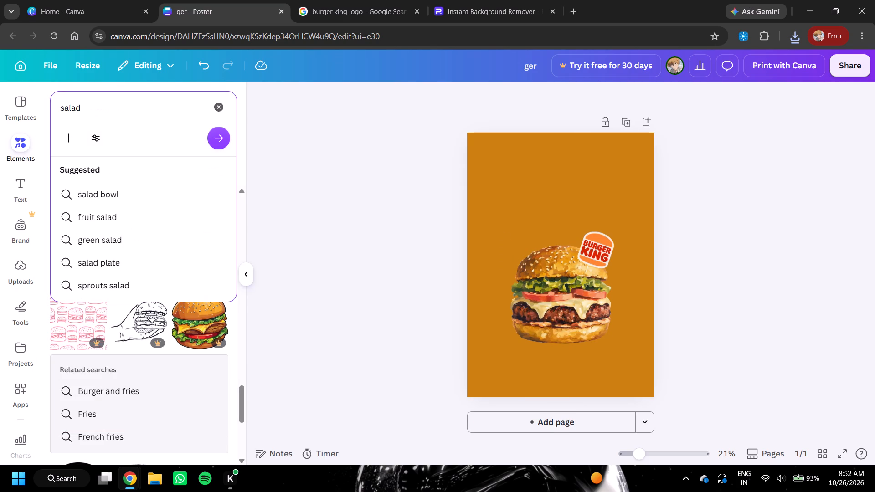
{"action": "key", "text": "Return"}
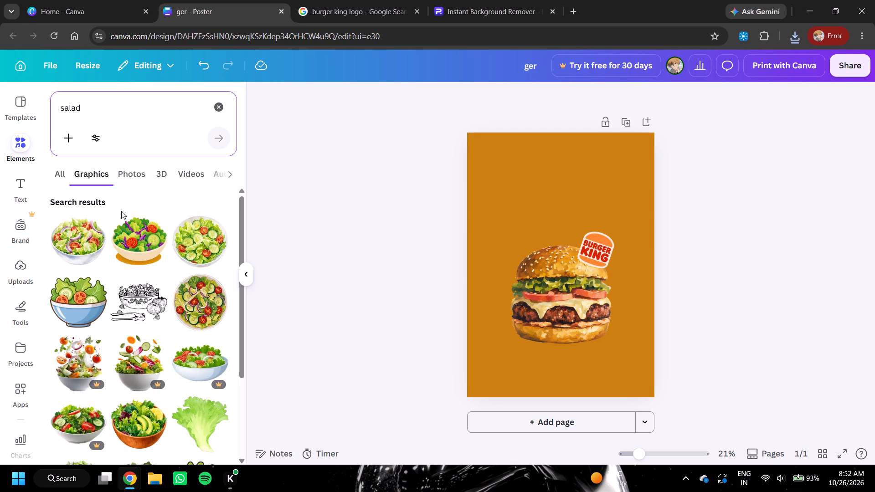
Browse the salad graphics and add the free single light-green lettuce leaf to the poster.
{"action": "scroll", "coordinate": [135, 245], "scroll_direction": "down", "scroll_amount": 2}
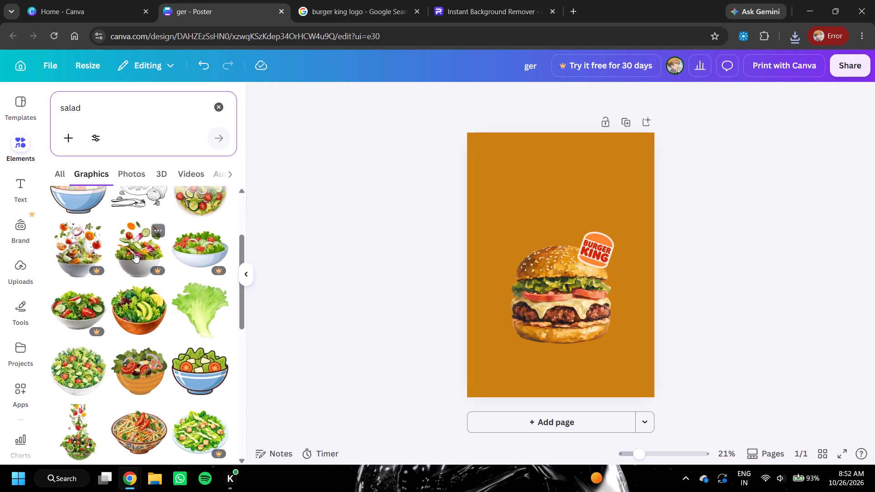
{"action": "scroll", "coordinate": [134, 253], "scroll_direction": "down", "scroll_amount": 2}
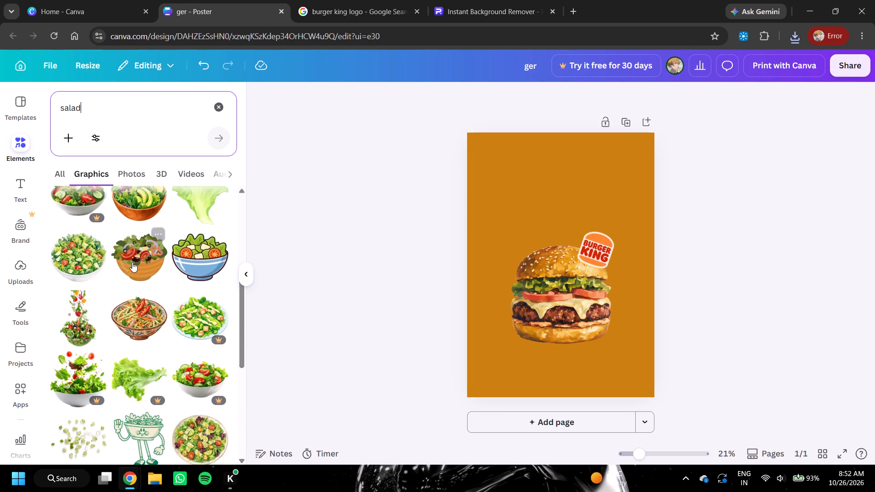
{"action": "scroll", "coordinate": [143, 259], "scroll_direction": "down", "scroll_amount": 2}
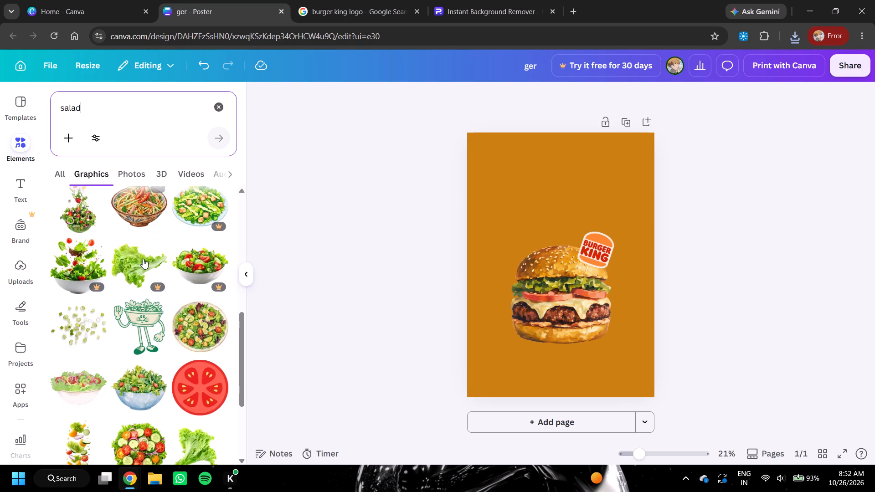
{"action": "scroll", "coordinate": [144, 257], "scroll_direction": "down", "scroll_amount": 3}
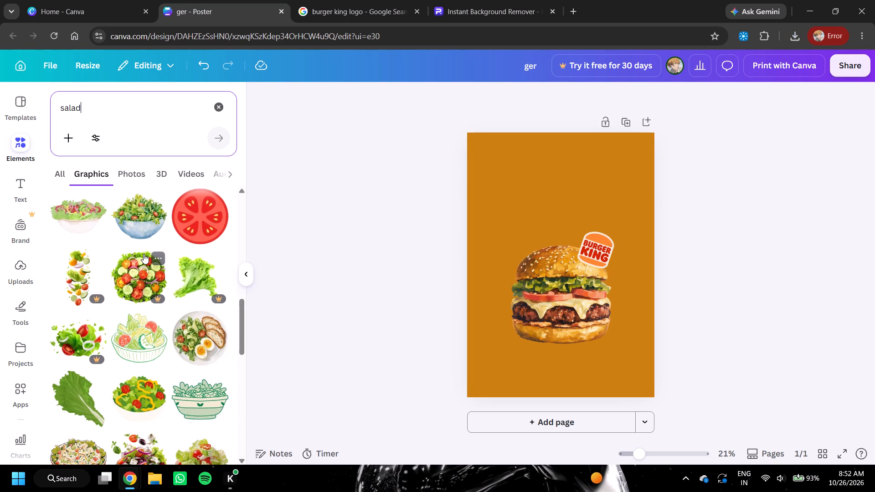
{"action": "scroll", "coordinate": [143, 253], "scroll_direction": "down", "scroll_amount": 2}
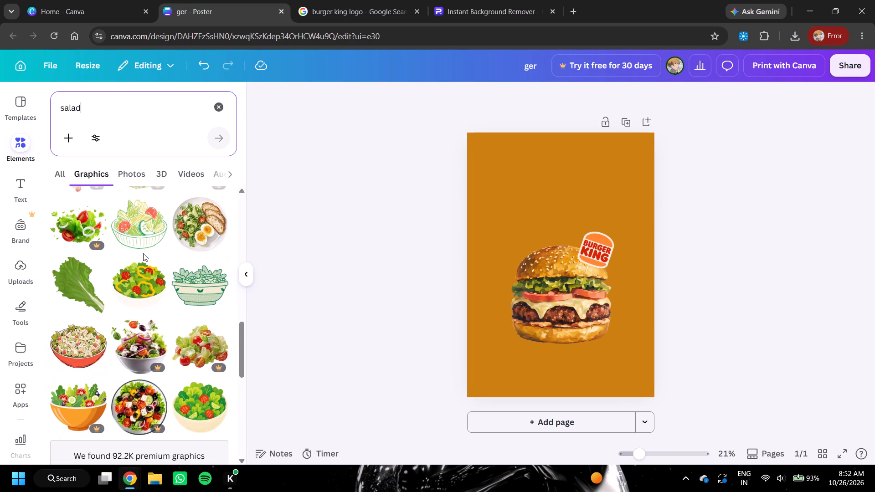
{"action": "scroll", "coordinate": [143, 253], "scroll_direction": "up", "scroll_amount": 3}
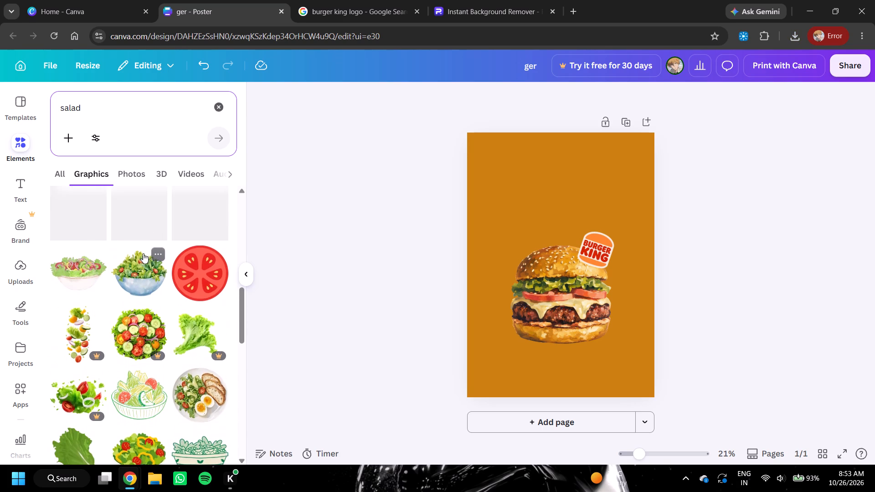
{"action": "scroll", "coordinate": [143, 253], "scroll_direction": "up", "scroll_amount": 3}
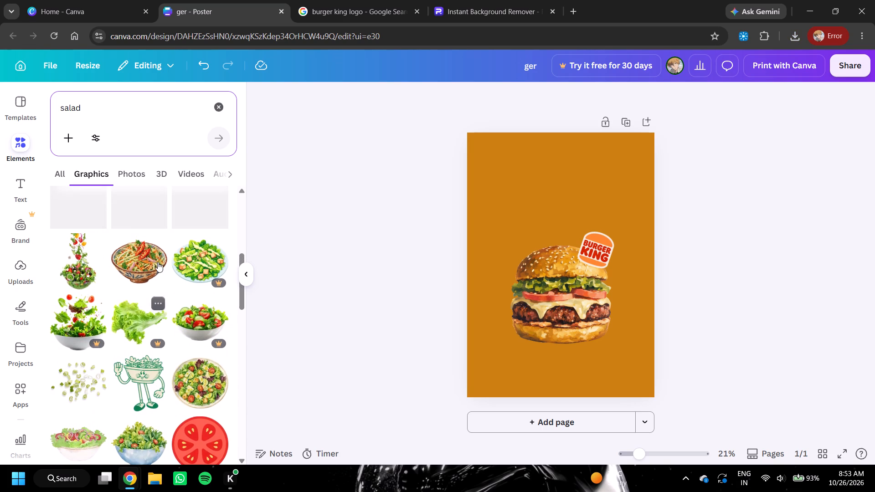
{"action": "scroll", "coordinate": [198, 297], "scroll_direction": "up", "scroll_amount": 2}
{"action": "left_click", "coordinate": [195, 264]}
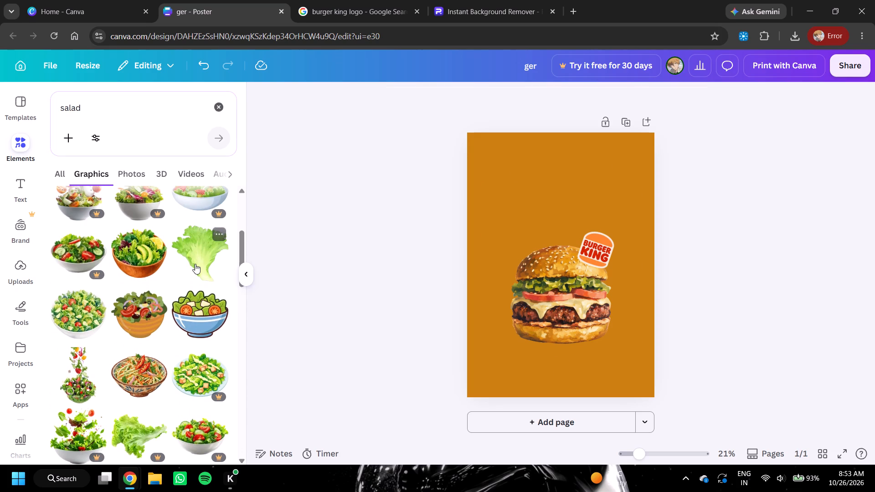
{"action": "left_click_drag", "start_coordinate": [573, 303], "coordinate": [578, 320]}
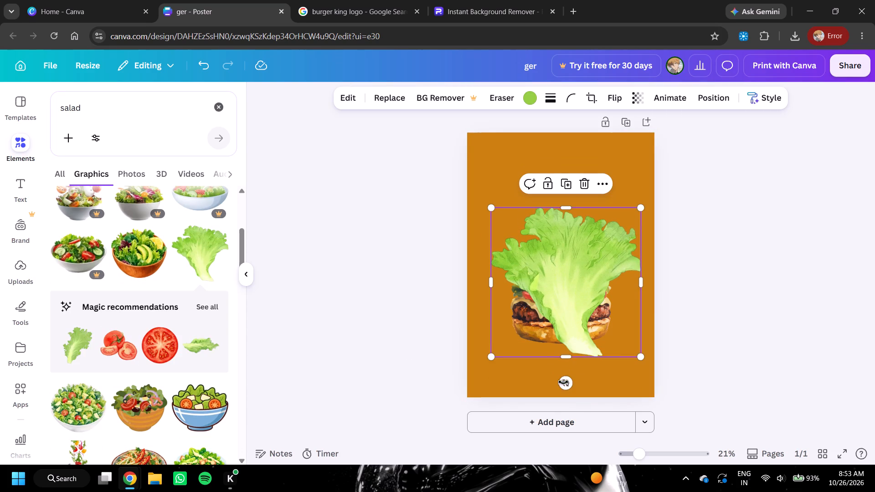
Rotate the lettuce leaf counterclockwise so its stem points right, and scale it down.
{"action": "left_click_drag", "start_coordinate": [563, 384], "coordinate": [632, 371]}
{"action": "left_click_drag", "start_coordinate": [550, 391], "coordinate": [550, 387]}
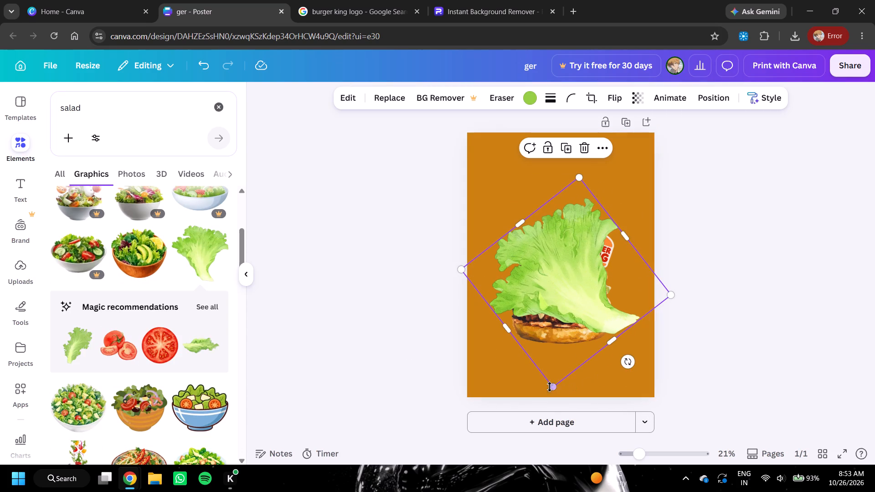
{"action": "left_click_drag", "start_coordinate": [550, 387], "coordinate": [558, 341]}
{"action": "left_click", "coordinate": [721, 355]}
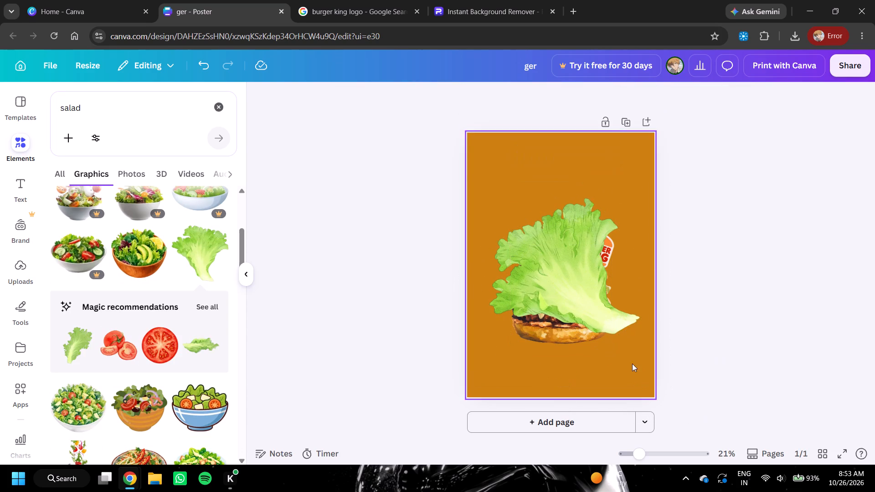
{"action": "double_click", "coordinate": [560, 304]}
{"action": "left_click", "coordinate": [684, 350]}
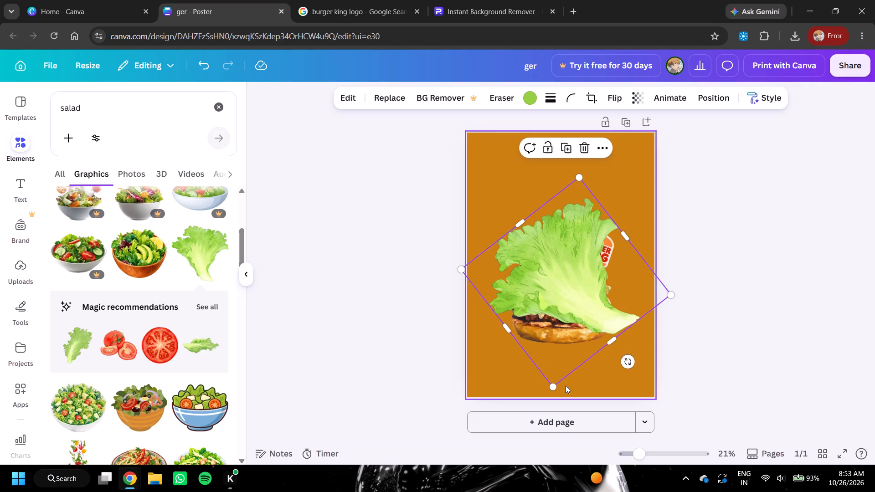
{"action": "left_click_drag", "start_coordinate": [556, 386], "coordinate": [559, 328]}
Position the lettuce leaf in the poster's lower-right corner, with its stem running off the right edge.
{"action": "left_click_drag", "start_coordinate": [580, 266], "coordinate": [662, 400]}
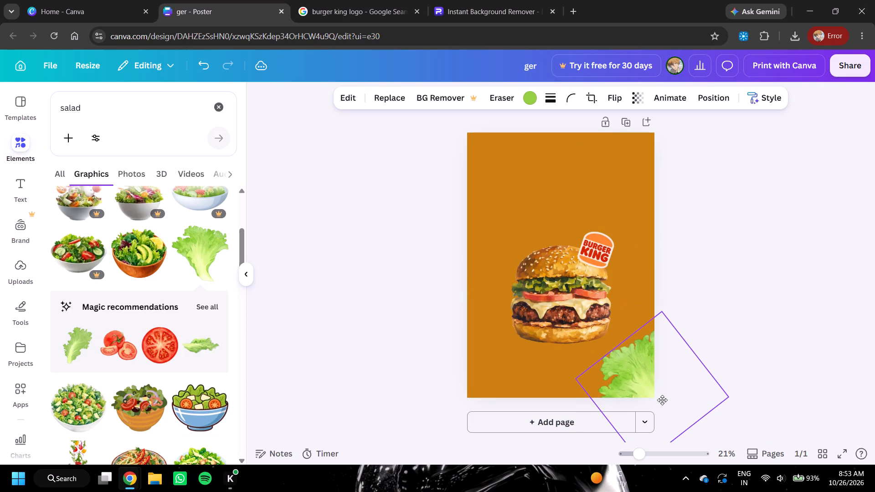
{"action": "left_click_drag", "start_coordinate": [662, 400], "coordinate": [652, 385]}
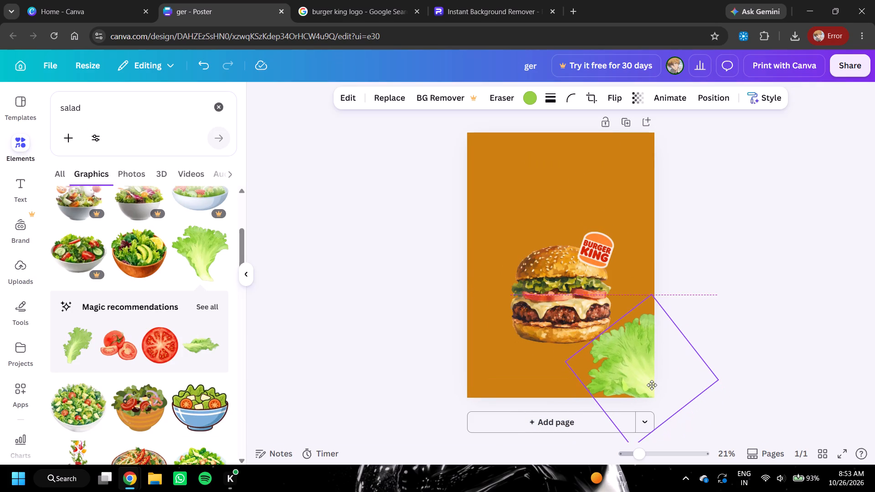
{"action": "left_click_drag", "start_coordinate": [652, 385], "coordinate": [651, 374]}
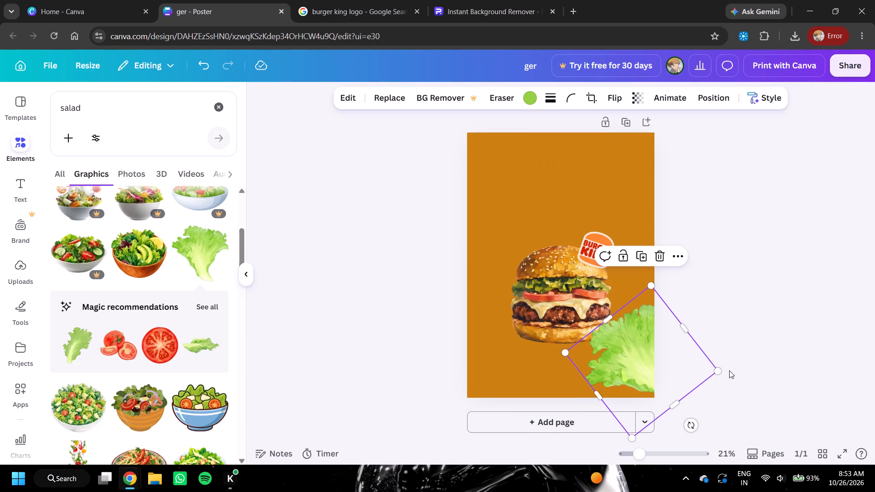
Scale the lettuce leaf down slightly and move it back into the poster's lower-right corner.
{"action": "left_click_drag", "start_coordinate": [721, 368], "coordinate": [700, 374]}
{"action": "left_click_drag", "start_coordinate": [636, 366], "coordinate": [643, 377]}
{"action": "left_click", "coordinate": [695, 312]}
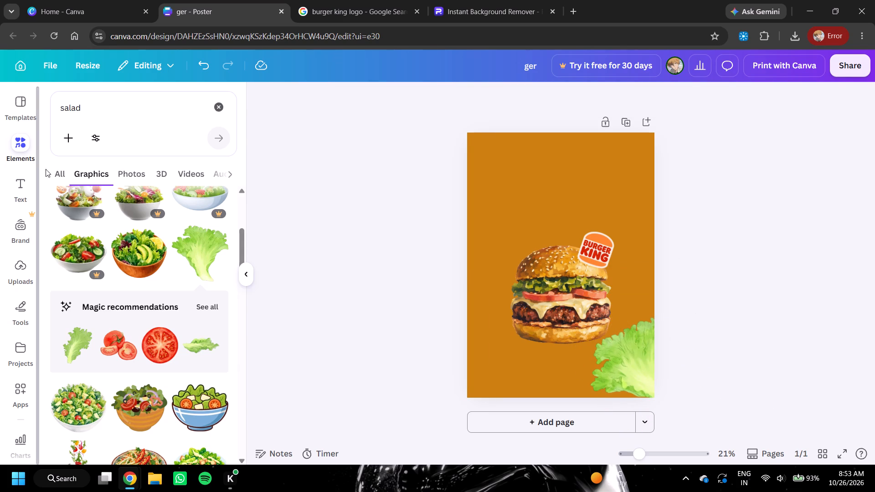
Look through the salad results across all categories and return to the graphics results.
{"action": "left_click", "coordinate": [56, 174]}
{"action": "left_click", "coordinate": [82, 183]}
{"action": "left_click_drag", "start_coordinate": [83, 183], "coordinate": [108, 190]}
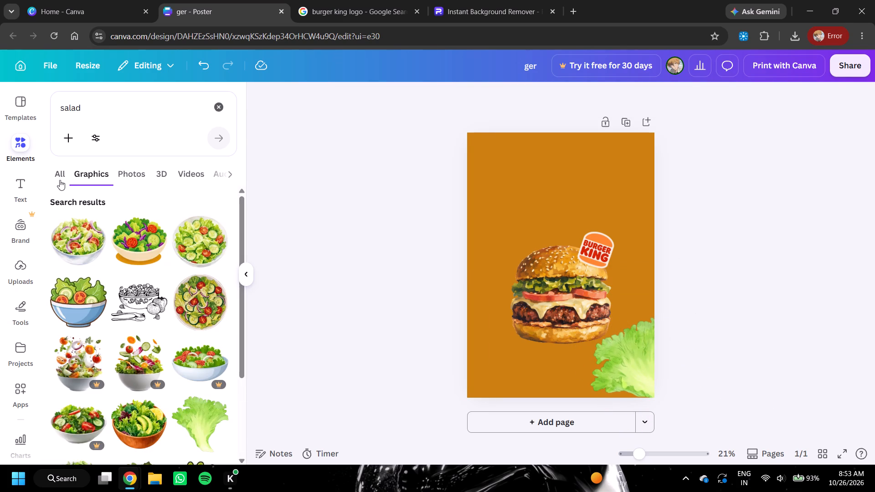
{"action": "left_click", "coordinate": [62, 180]}
{"action": "scroll", "coordinate": [111, 277], "scroll_direction": "down", "scroll_amount": 4}
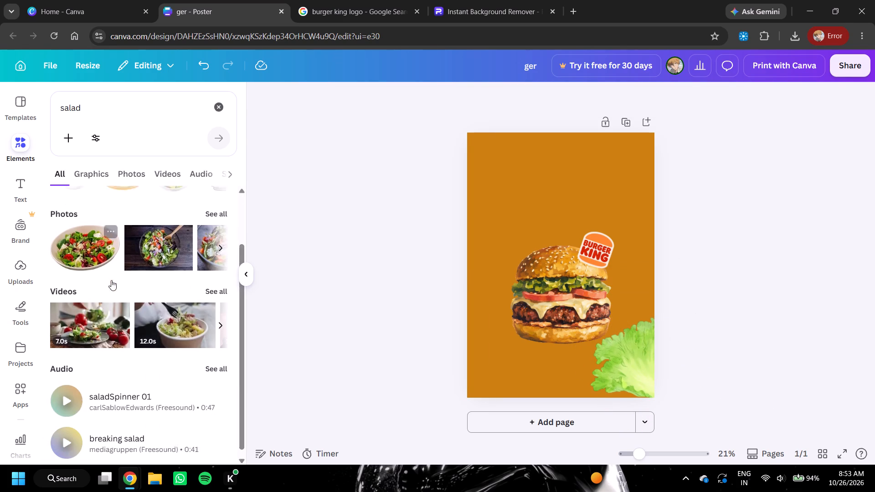
{"action": "scroll", "coordinate": [109, 279], "scroll_direction": "down", "scroll_amount": 3}
{"action": "scroll", "coordinate": [109, 276], "scroll_direction": "up", "scroll_amount": 5}
{"action": "left_click", "coordinate": [83, 170]}
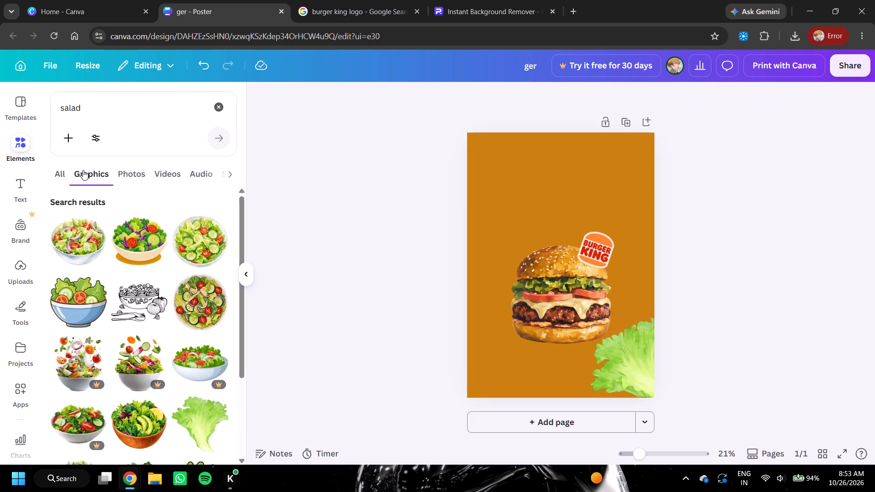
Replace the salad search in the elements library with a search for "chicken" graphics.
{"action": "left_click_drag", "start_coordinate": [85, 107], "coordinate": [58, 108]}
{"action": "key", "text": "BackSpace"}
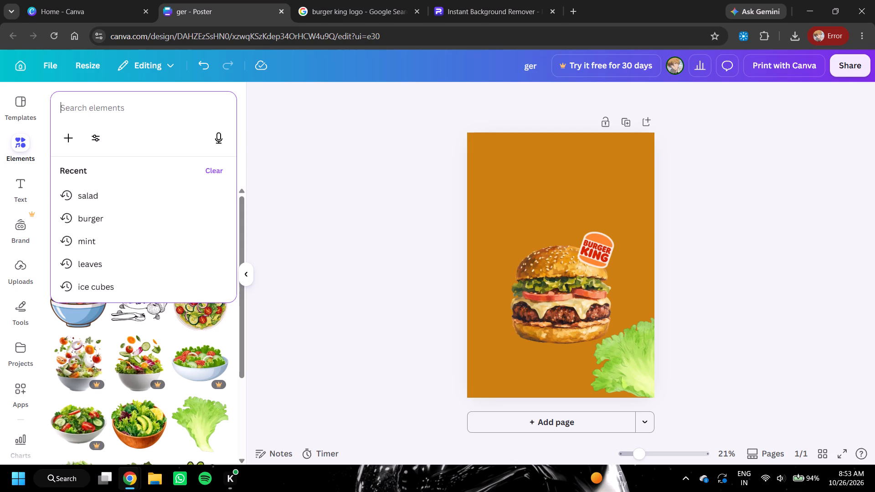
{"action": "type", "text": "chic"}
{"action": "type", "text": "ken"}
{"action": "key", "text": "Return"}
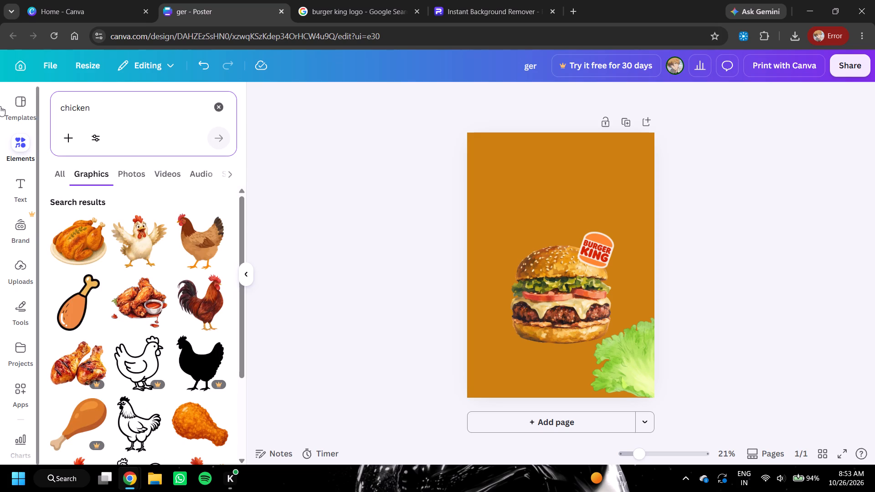
Replace the chicken search with a search for "chicken pattie" graphics.
{"action": "left_click_drag", "start_coordinate": [102, 112], "coordinate": [86, 109]}
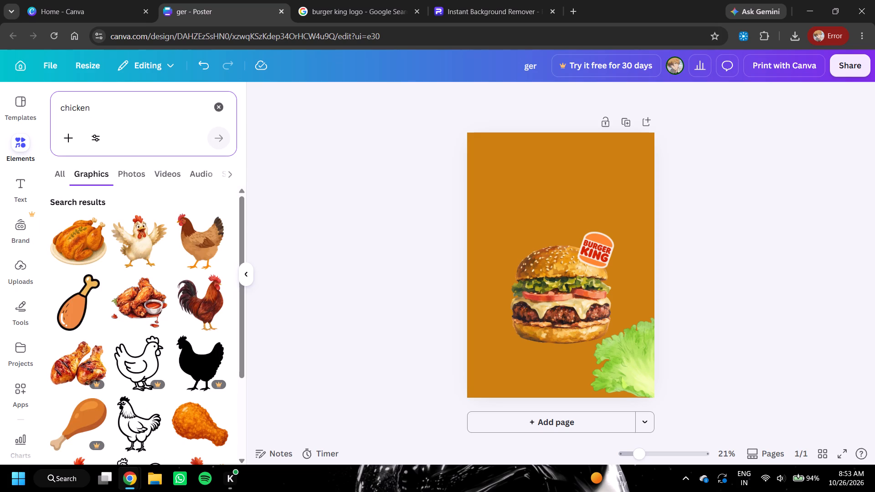
{"action": "left_click_drag", "start_coordinate": [86, 109], "coordinate": [59, 108]}
{"action": "left_click", "coordinate": [59, 108]}
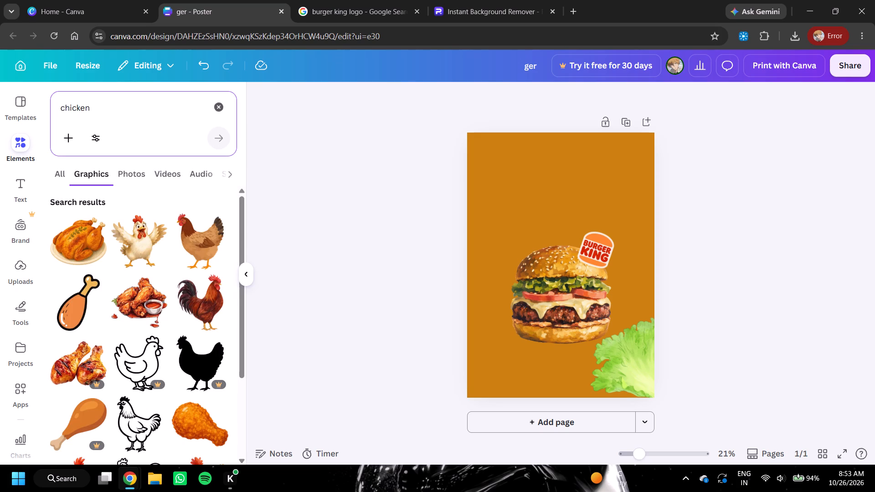
{"action": "left_click", "coordinate": [137, 106]}
{"action": "type", "text": "=="}
{"action": "key", "text": "BackSpace"}
{"action": "key", "text": "BackSpace"}
{"action": "key", "text": "BackSpace"}
{"action": "key", "text": "BackSpace"}
{"action": "key", "text": "BackSpace"}
{"action": "key", "text": "BackSpace"}
{"action": "key", "text": "BackSpace"}
{"action": "key", "text": "BackSpace"}
{"action": "key", "text": "BackSpace"}
{"action": "key", "text": "BackSpace"}
{"action": "key", "text": "BackSpace"}
{"action": "key", "text": "BackSpace"}
{"action": "key", "text": "BackSpace"}
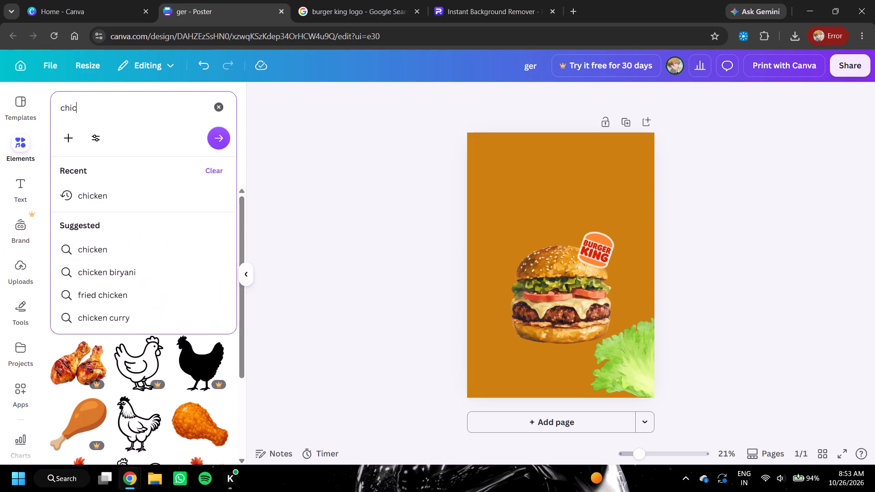
{"action": "type", "text": "chicken pattie"}
{"action": "key", "text": "Return"}
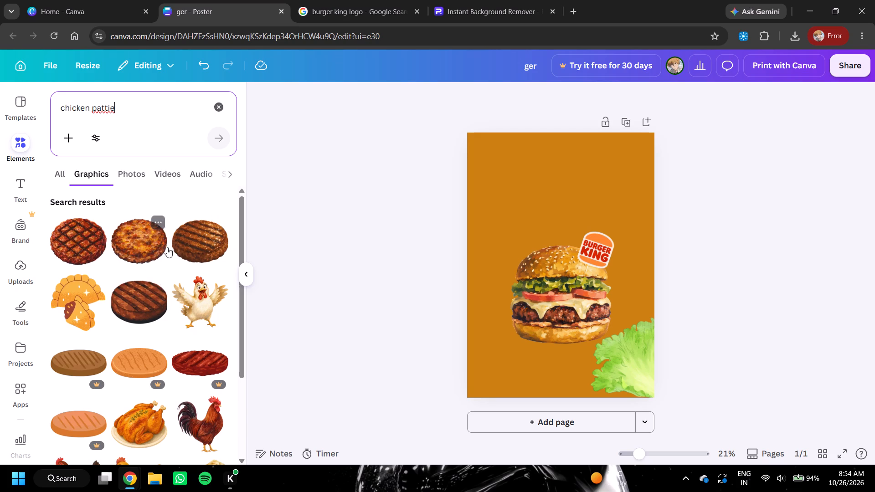
Add the mottled golden-brown patty and the striped grilled patty from the top row of results to the poster.
{"action": "left_click", "coordinate": [145, 245]}
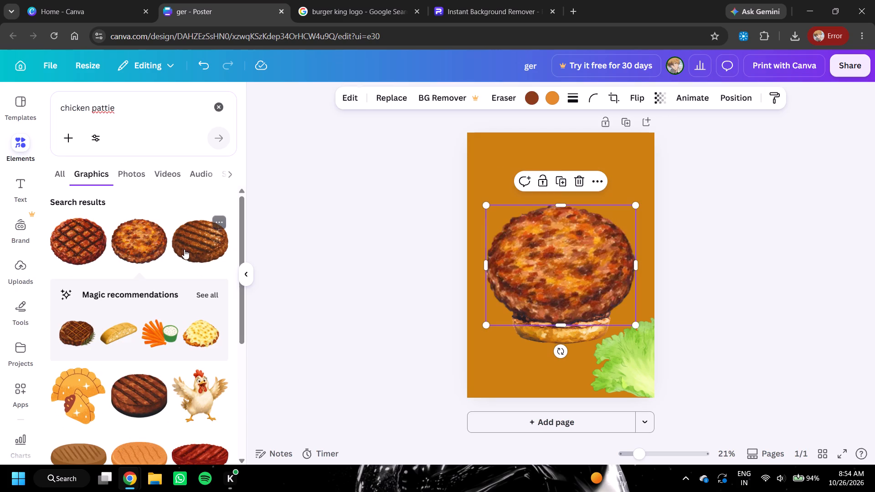
{"action": "left_click", "coordinate": [202, 249]}
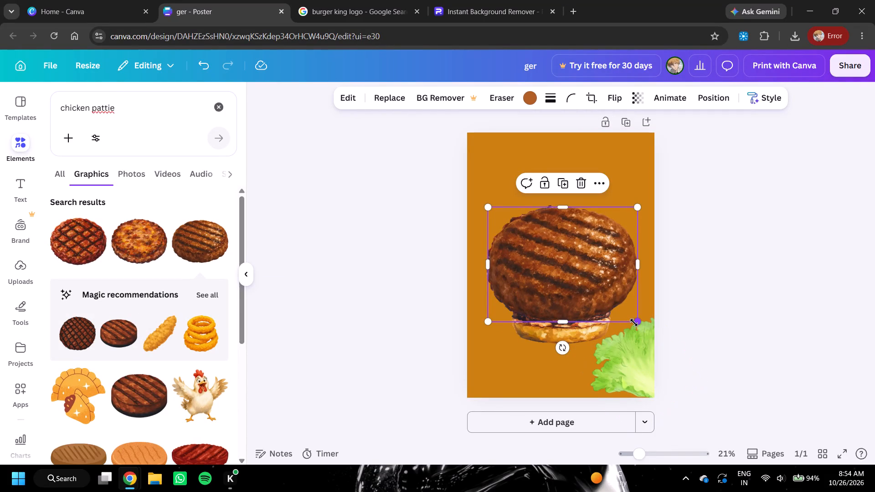
Scale both patties down, placing the striped one in the poster's upper-left area and the mottled one above the burger's right side.
{"action": "left_click_drag", "start_coordinate": [634, 323], "coordinate": [603, 292]}
{"action": "left_click", "coordinate": [623, 273]}
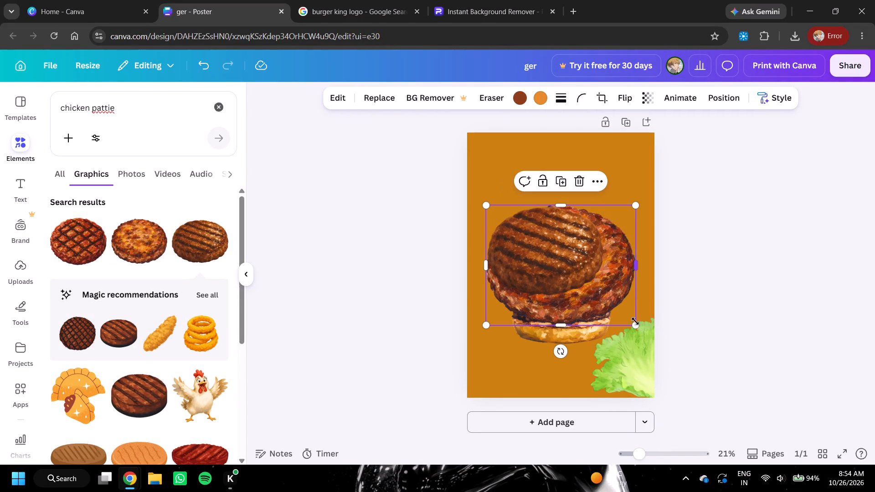
{"action": "left_click_drag", "start_coordinate": [613, 295], "coordinate": [599, 272]}
{"action": "left_click_drag", "start_coordinate": [603, 257], "coordinate": [619, 262]}
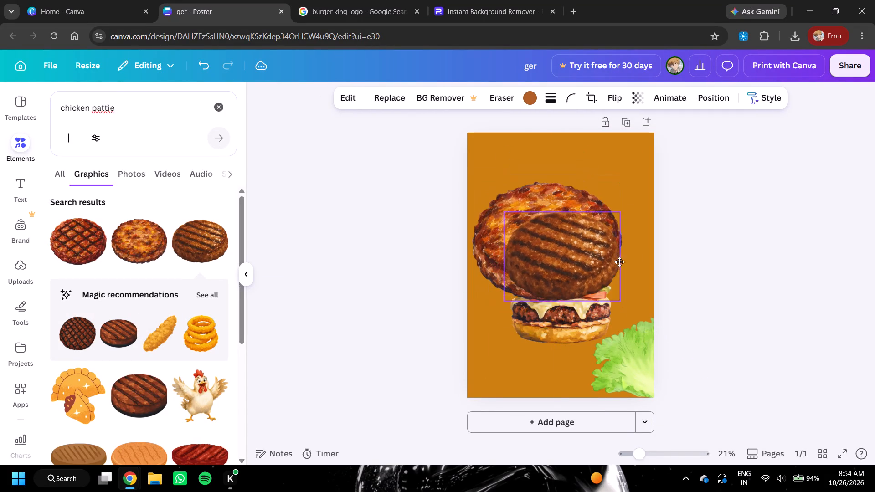
{"action": "left_click_drag", "start_coordinate": [619, 262], "coordinate": [614, 293]}
{"action": "left_click_drag", "start_coordinate": [563, 189], "coordinate": [626, 204]}
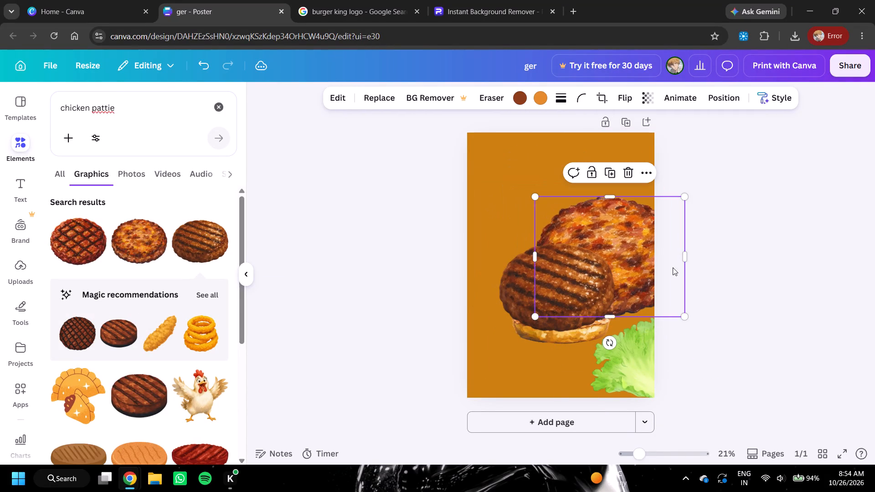
{"action": "left_click_drag", "start_coordinate": [685, 318], "coordinate": [633, 249]}
{"action": "left_click_drag", "start_coordinate": [601, 207], "coordinate": [603, 208]}
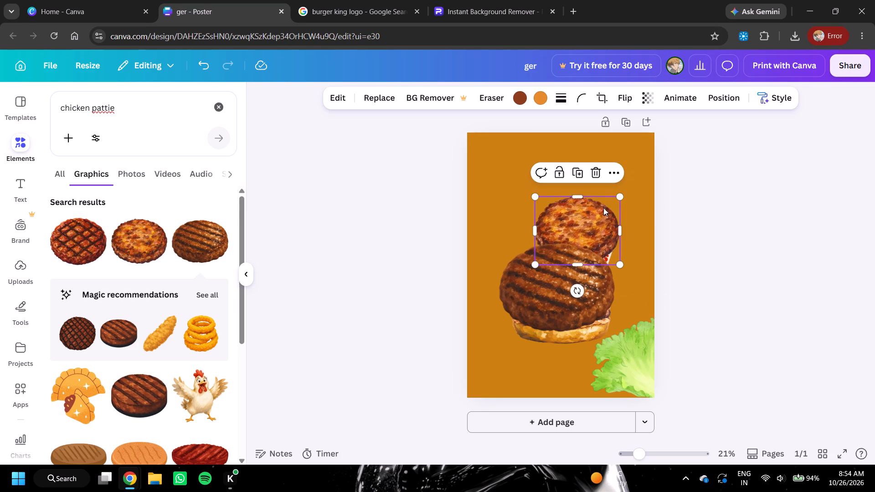
{"action": "left_click_drag", "start_coordinate": [603, 208], "coordinate": [631, 204]}
{"action": "left_click_drag", "start_coordinate": [540, 282], "coordinate": [510, 185]}
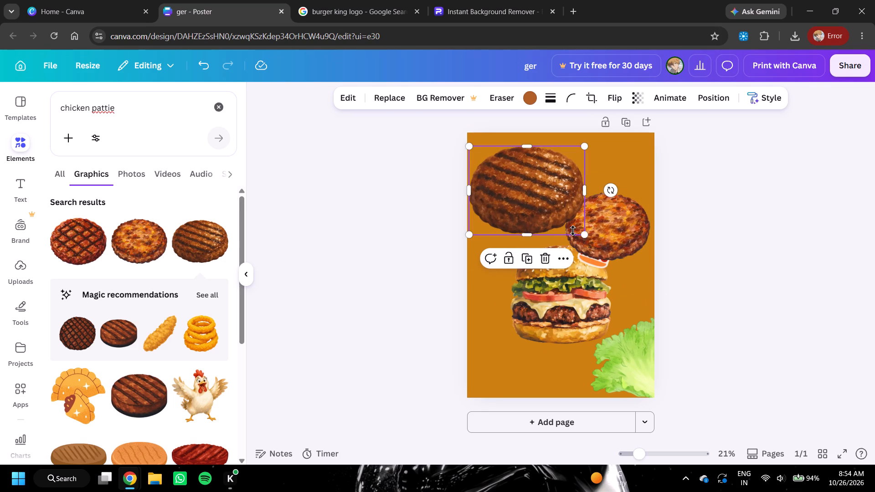
{"action": "left_click_drag", "start_coordinate": [580, 236], "coordinate": [554, 206]}
{"action": "left_click", "coordinate": [554, 206]}
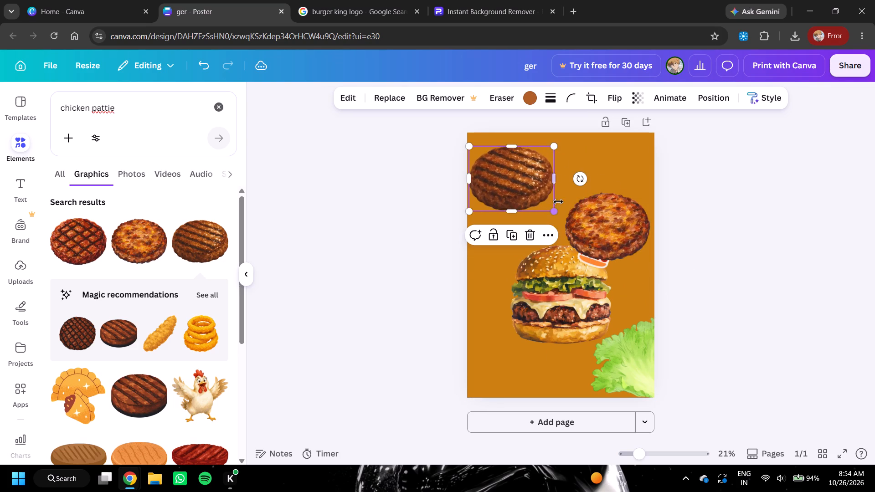
Tilt the striped patty counterclockwise and the mottled patty clockwise by about 42°, then scale the mottled one down.
{"action": "left_click_drag", "start_coordinate": [575, 177], "coordinate": [566, 138]}
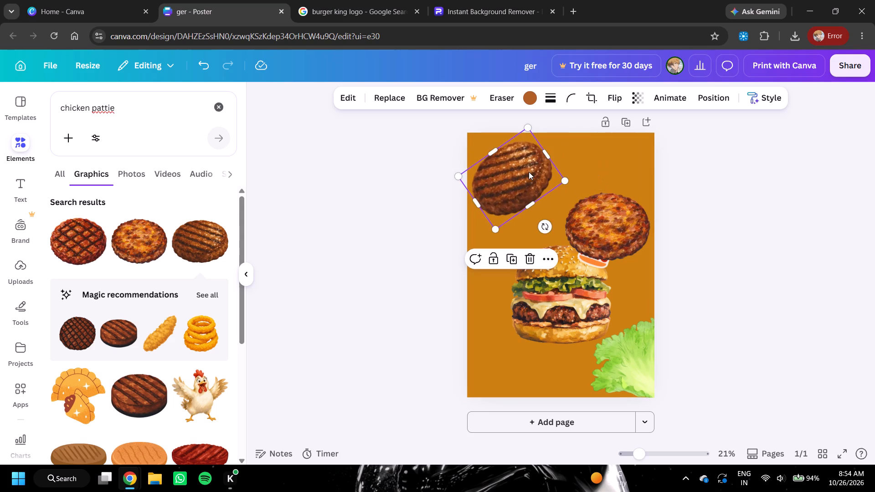
{"action": "left_click_drag", "start_coordinate": [529, 172], "coordinate": [528, 187]}
{"action": "left_click", "coordinate": [623, 237]}
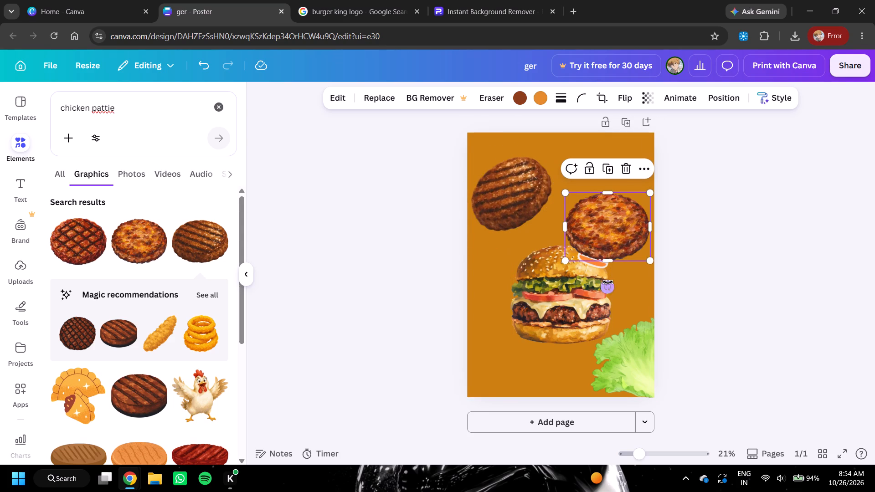
{"action": "left_click_drag", "start_coordinate": [608, 282], "coordinate": [582, 256]}
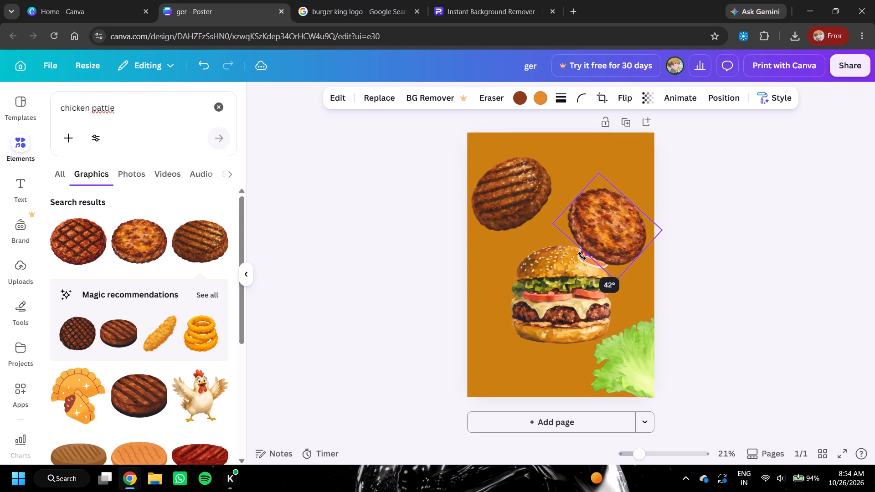
{"action": "left_click_drag", "start_coordinate": [582, 256], "coordinate": [583, 256]}
{"action": "left_click_drag", "start_coordinate": [620, 282], "coordinate": [615, 268]}
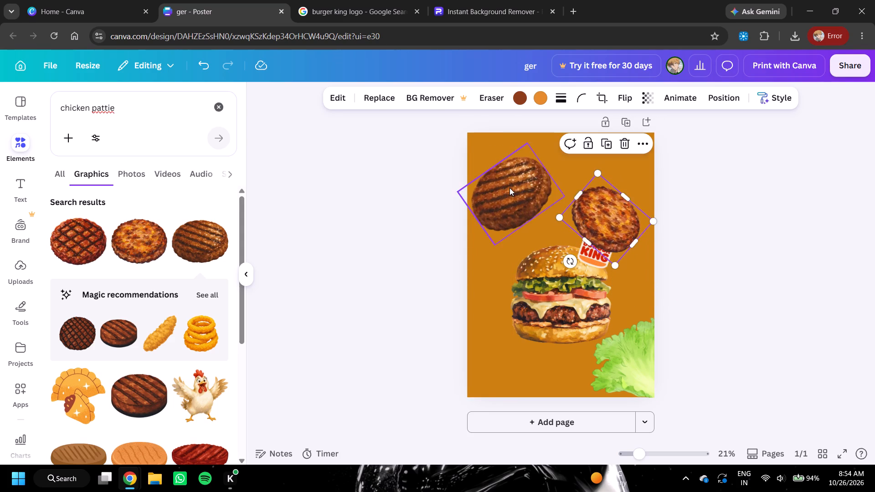
Scale the striped patty down slightly and shift both patties a little lower and to the right.
{"action": "left_click", "coordinate": [510, 188]}
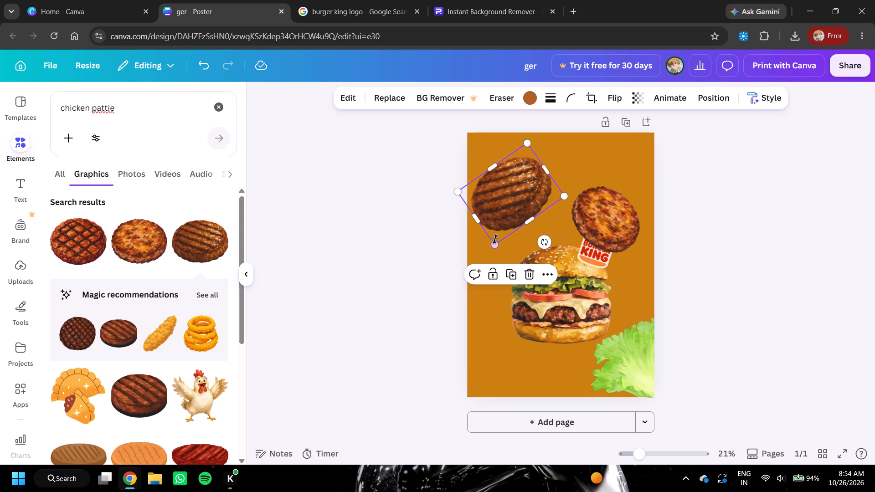
{"action": "left_click_drag", "start_coordinate": [494, 243], "coordinate": [496, 233]}
{"action": "left_click_drag", "start_coordinate": [507, 198], "coordinate": [511, 215]}
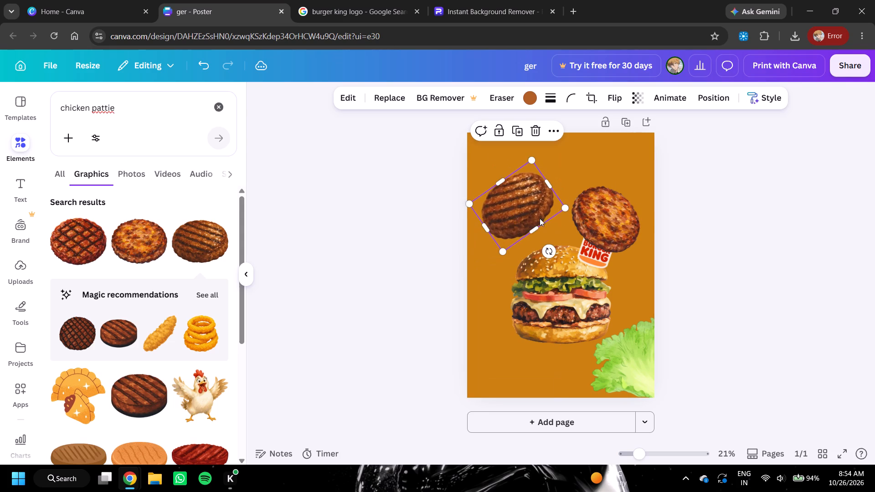
{"action": "left_click_drag", "start_coordinate": [613, 210], "coordinate": [622, 216]}
Delete the Burger King logo badge from the burger.
{"action": "left_click", "coordinate": [597, 256]}
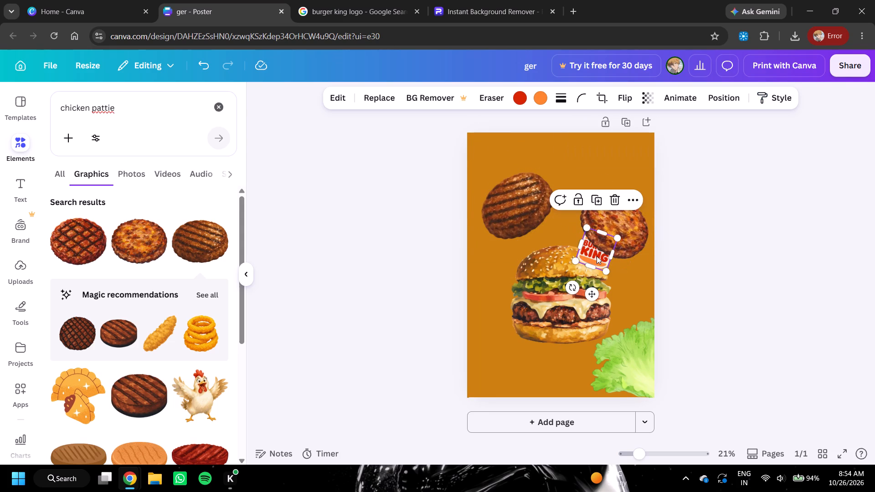
{"action": "left_click", "coordinate": [611, 200]}
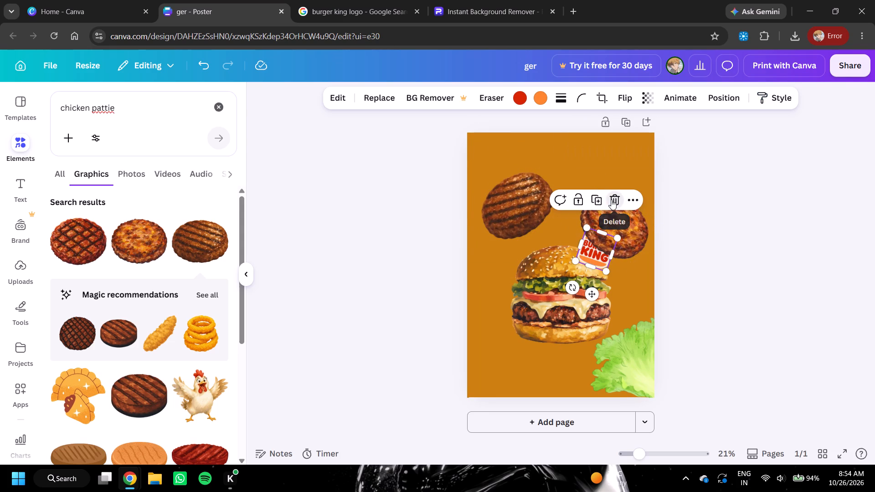
Lower the striped patty slightly and scale both patties down so they sit smaller above the burger.
{"action": "left_click_drag", "start_coordinate": [530, 214], "coordinate": [527, 226]}
{"action": "left_click", "coordinate": [527, 226]}
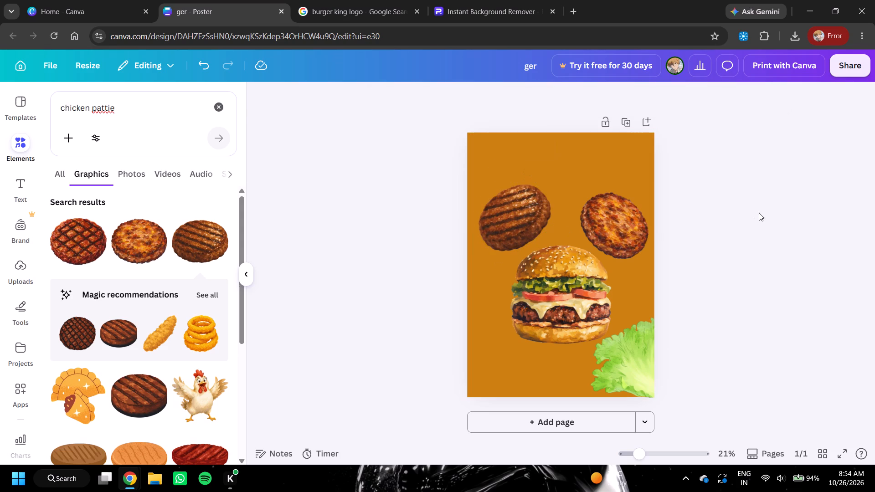
{"action": "left_click", "coordinate": [760, 213]}
{"action": "left_click", "coordinate": [633, 235]}
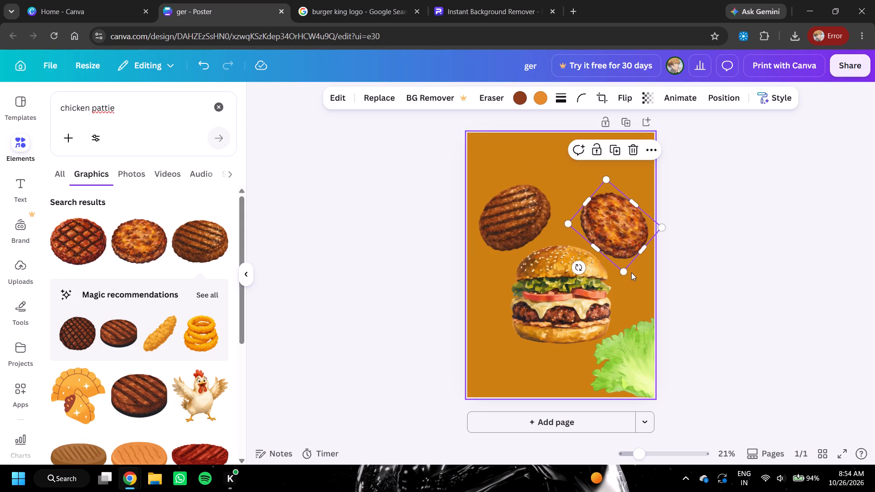
{"action": "left_click_drag", "start_coordinate": [623, 272], "coordinate": [618, 250]}
{"action": "left_click", "coordinate": [530, 228]}
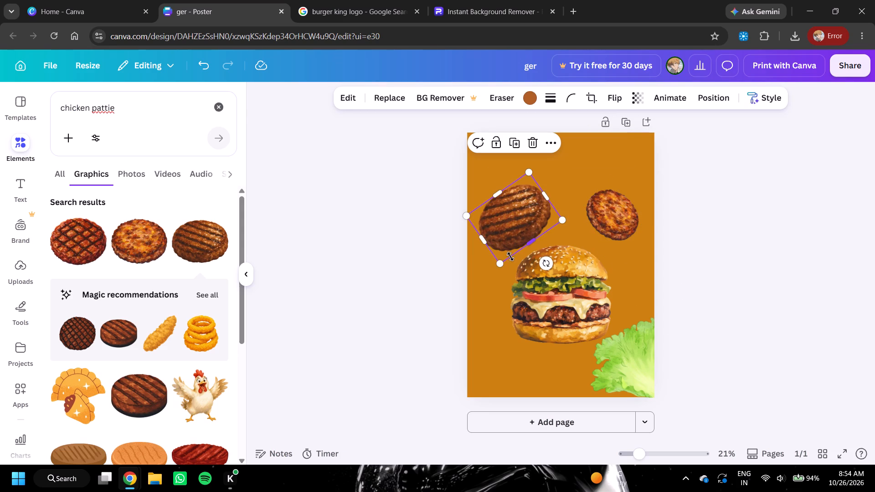
{"action": "left_click_drag", "start_coordinate": [503, 263], "coordinate": [504, 243]}
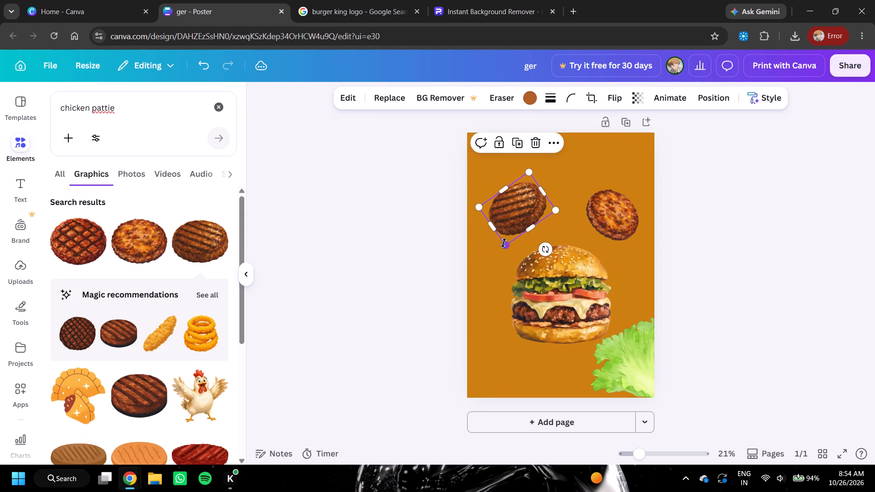
{"action": "left_click", "coordinate": [403, 258]}
Replace the chicken pattie search with a search for "tomato" graphics.
{"action": "left_click_drag", "start_coordinate": [146, 108], "coordinate": [31, 113]}
{"action": "key", "text": "BackSpace"}
{"action": "type", "text": "tomato"}
{"action": "key", "text": "Return"}
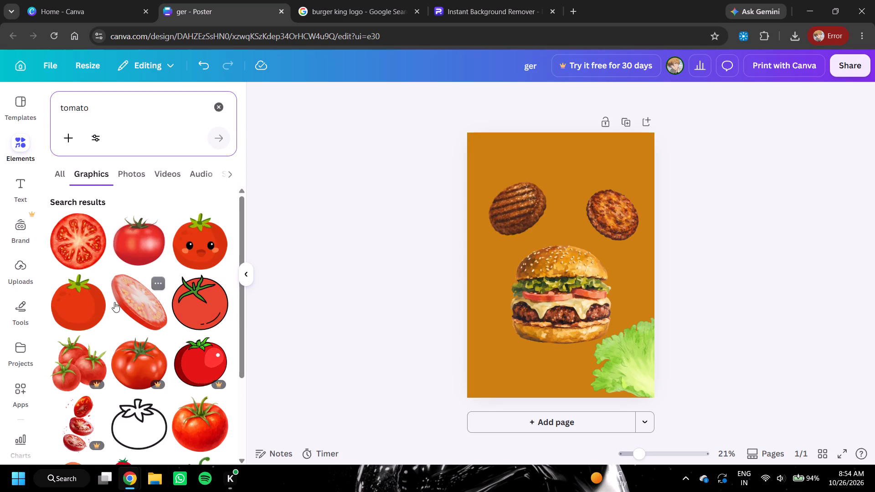
Look through the tomato graphics results for a suitable tomato slice.
{"action": "scroll", "coordinate": [117, 330], "scroll_direction": "down", "scroll_amount": 8}
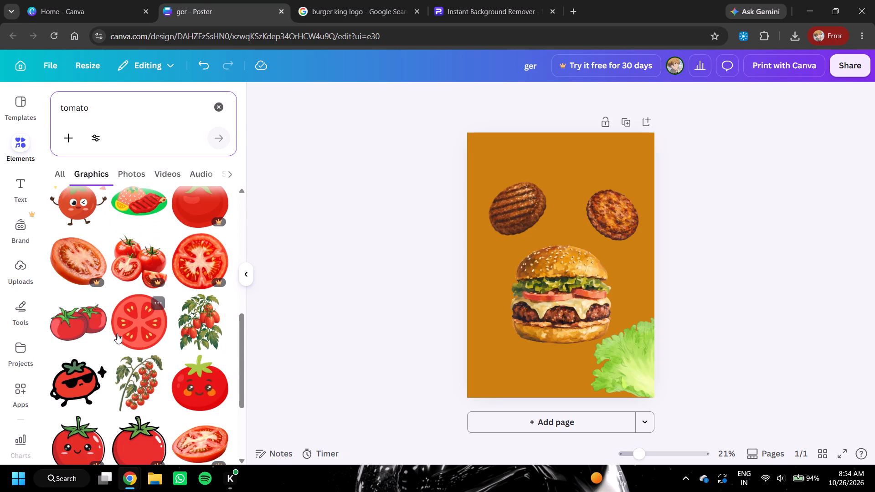
{"action": "scroll", "coordinate": [117, 332], "scroll_direction": "down", "scroll_amount": 2}
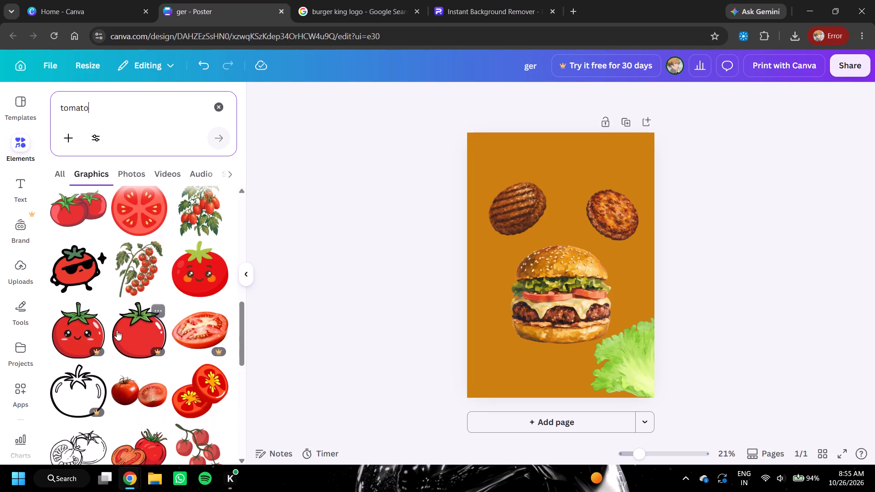
{"action": "scroll", "coordinate": [117, 330], "scroll_direction": "down", "scroll_amount": 1}
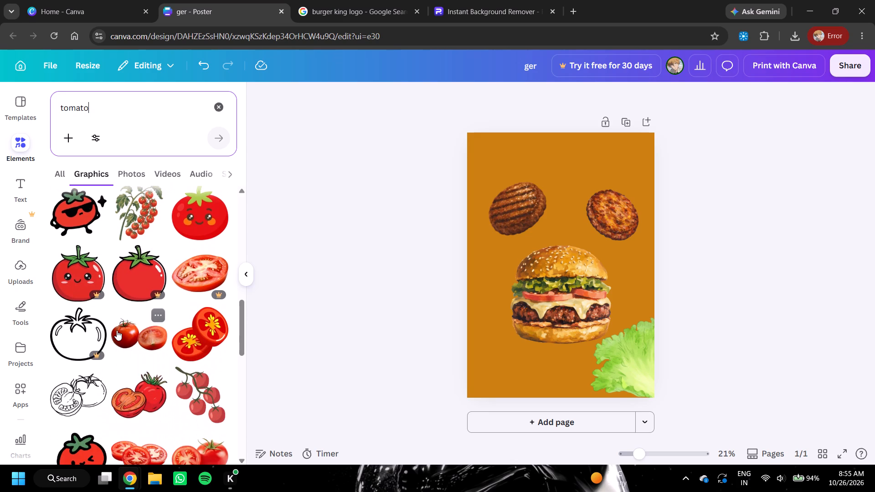
{"action": "scroll", "coordinate": [117, 330], "scroll_direction": "down", "scroll_amount": 6}
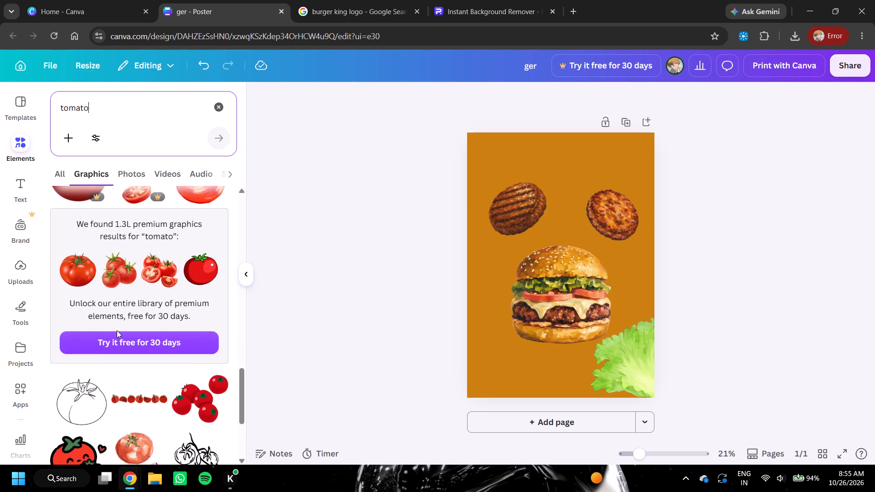
{"action": "scroll", "coordinate": [117, 330], "scroll_direction": "down", "scroll_amount": 6}
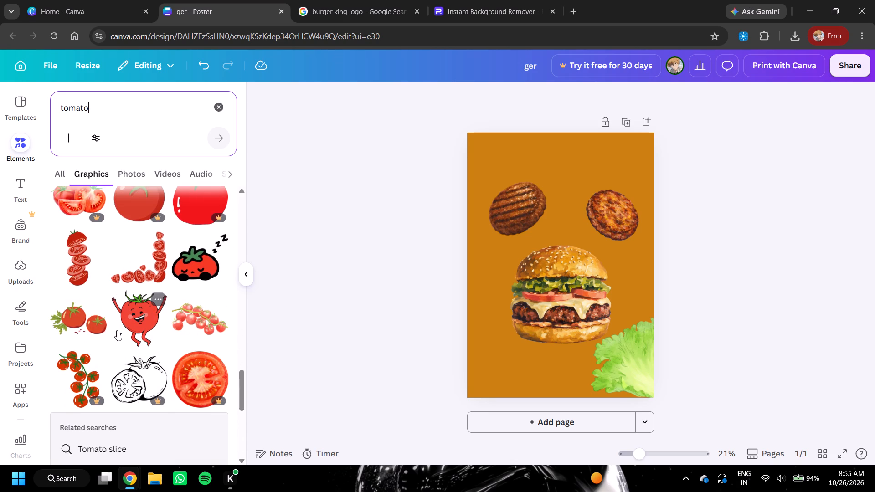
{"action": "scroll", "coordinate": [117, 329], "scroll_direction": "up", "scroll_amount": 17}
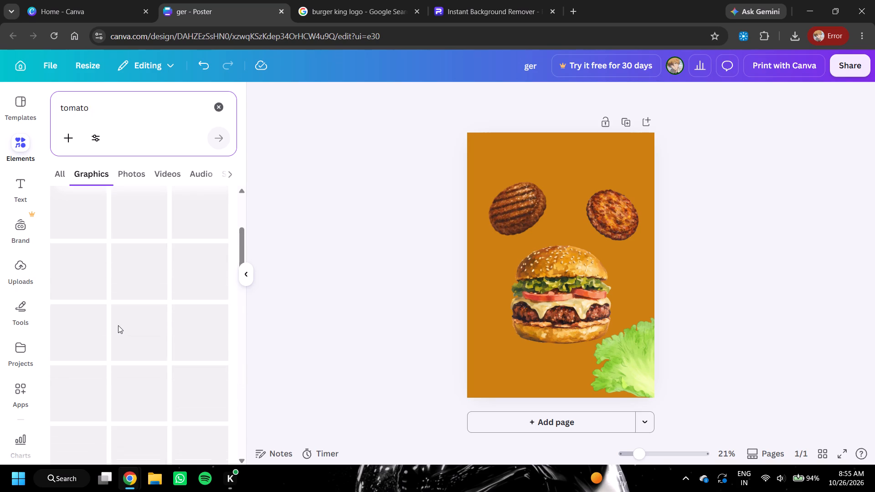
{"action": "scroll", "coordinate": [118, 324], "scroll_direction": "up", "scroll_amount": 4}
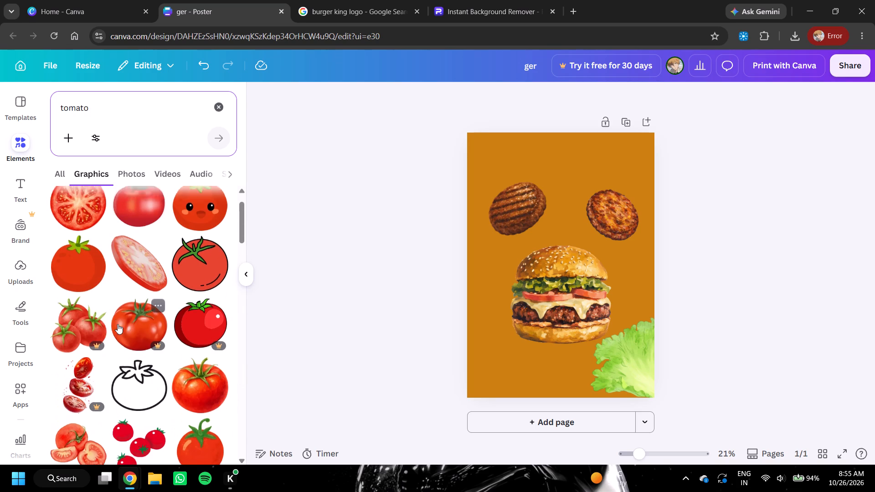
{"action": "scroll", "coordinate": [118, 324], "scroll_direction": "up", "scroll_amount": 1}
Add the angled pale tomato slice, scale it down, tilt it slightly and place it partly off the poster's top edge, above the patties.
{"action": "left_click", "coordinate": [130, 301]}
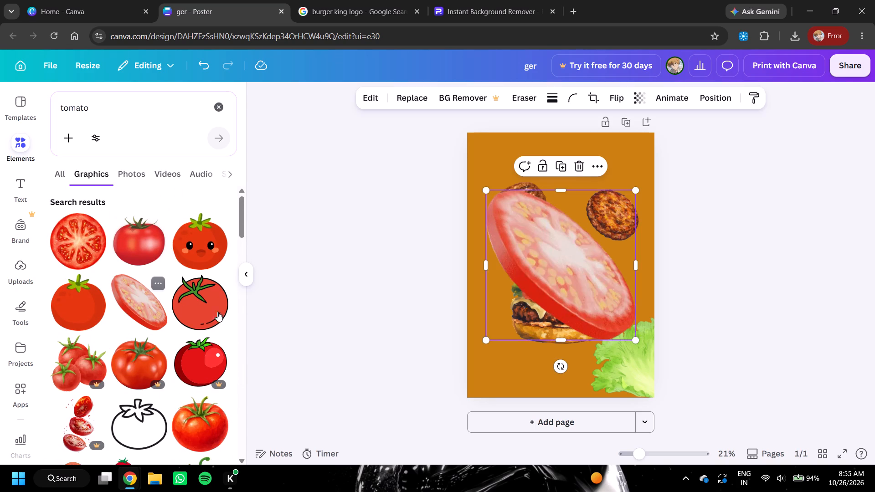
{"action": "left_click_drag", "start_coordinate": [486, 341], "coordinate": [533, 302]}
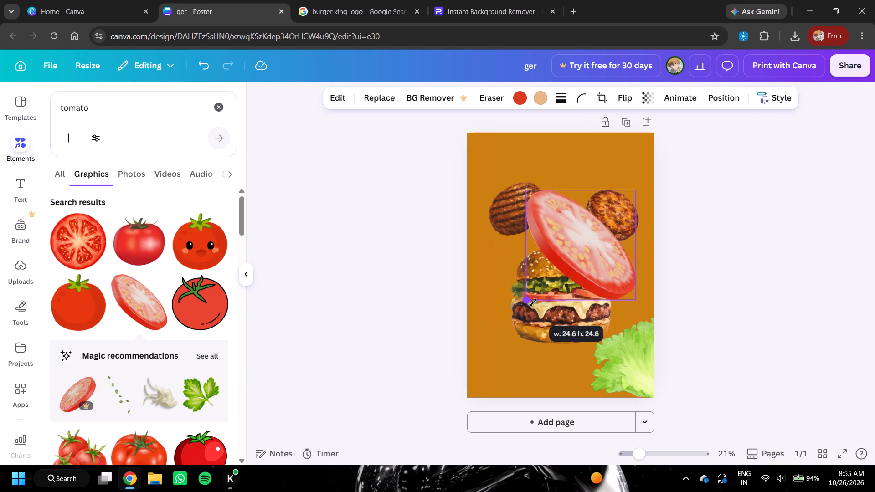
{"action": "left_click_drag", "start_coordinate": [533, 302], "coordinate": [588, 254]}
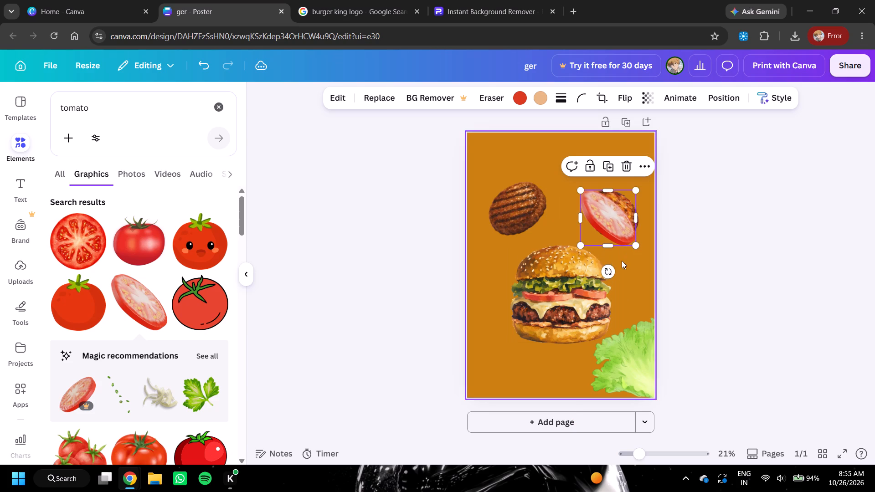
{"action": "left_click_drag", "start_coordinate": [610, 272], "coordinate": [637, 198]}
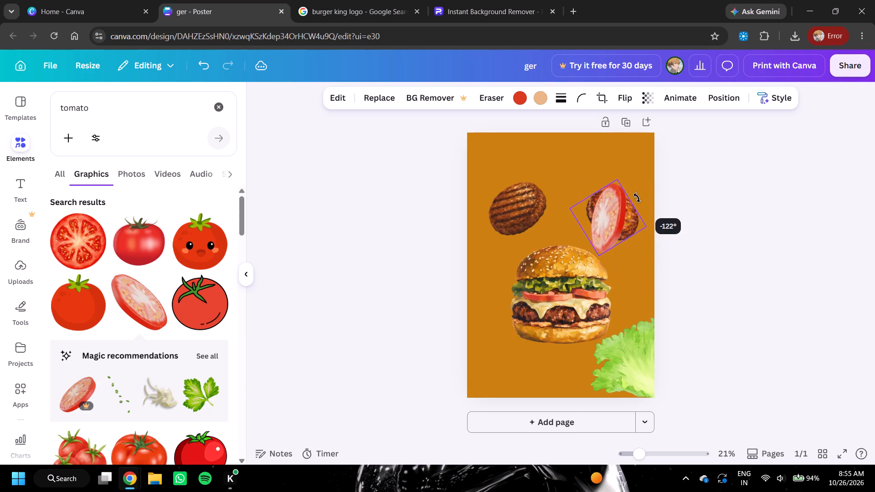
{"action": "left_click_drag", "start_coordinate": [637, 198], "coordinate": [610, 191]}
{"action": "left_click_drag", "start_coordinate": [606, 209], "coordinate": [554, 143]}
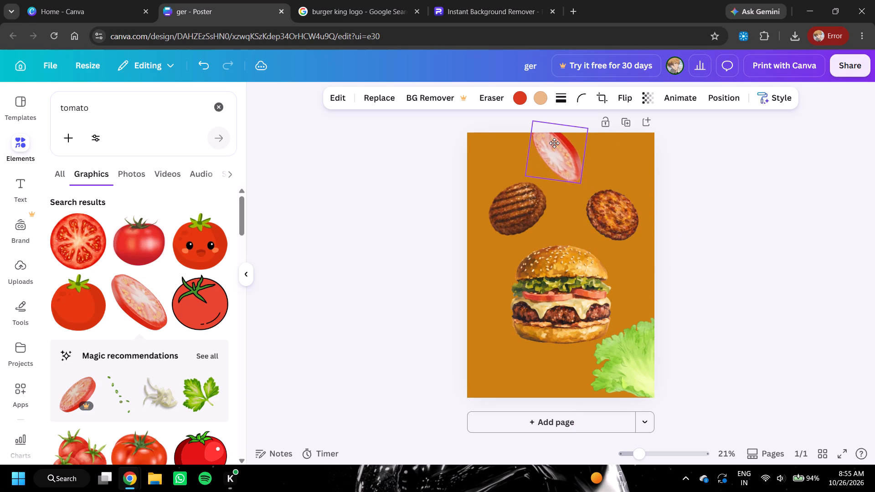
{"action": "left_click_drag", "start_coordinate": [554, 143], "coordinate": [552, 141]}
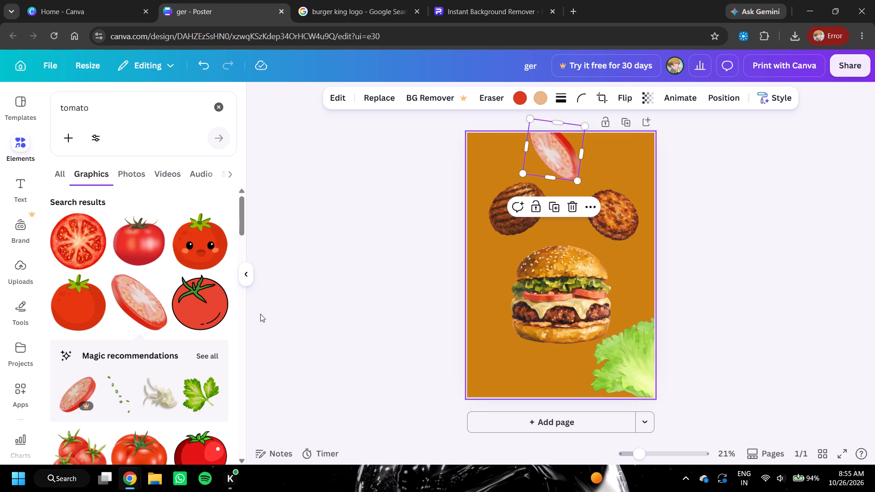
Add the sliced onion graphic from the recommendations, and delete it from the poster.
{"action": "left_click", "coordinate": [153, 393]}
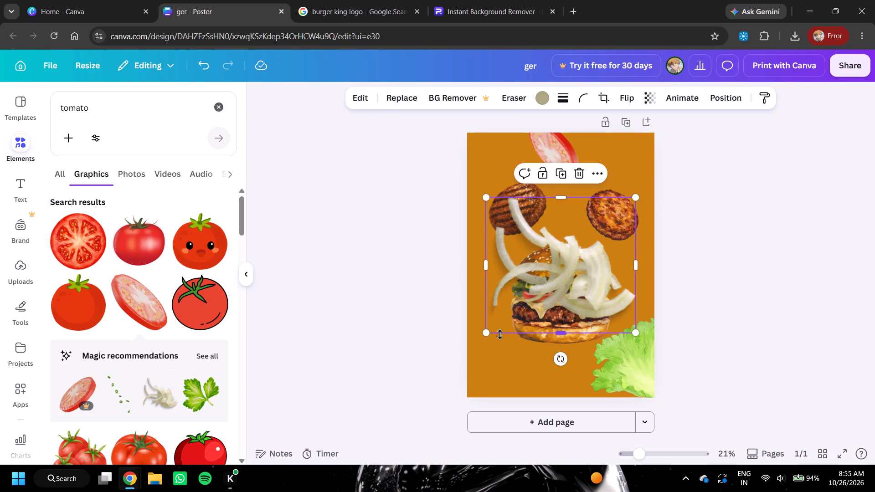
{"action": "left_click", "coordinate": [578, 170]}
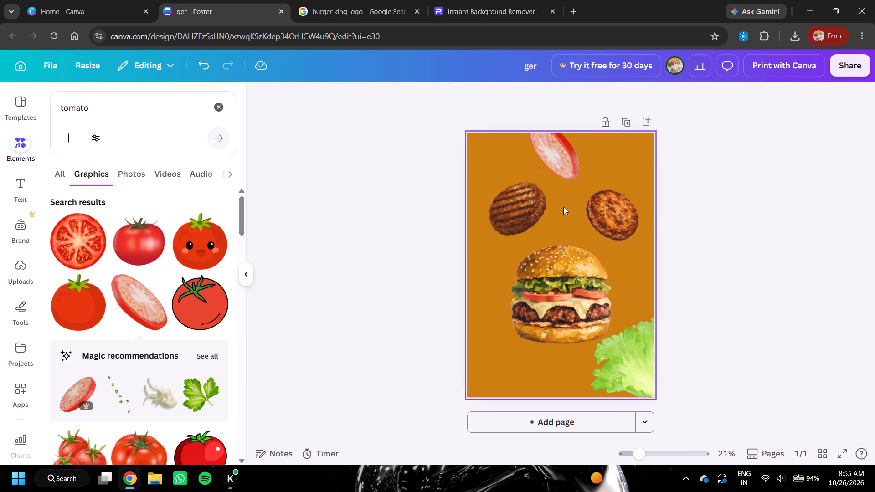
Replace the tomato search with a search for "melted cheese" graphics.
{"action": "left_click_drag", "start_coordinate": [119, 113], "coordinate": [61, 117]}
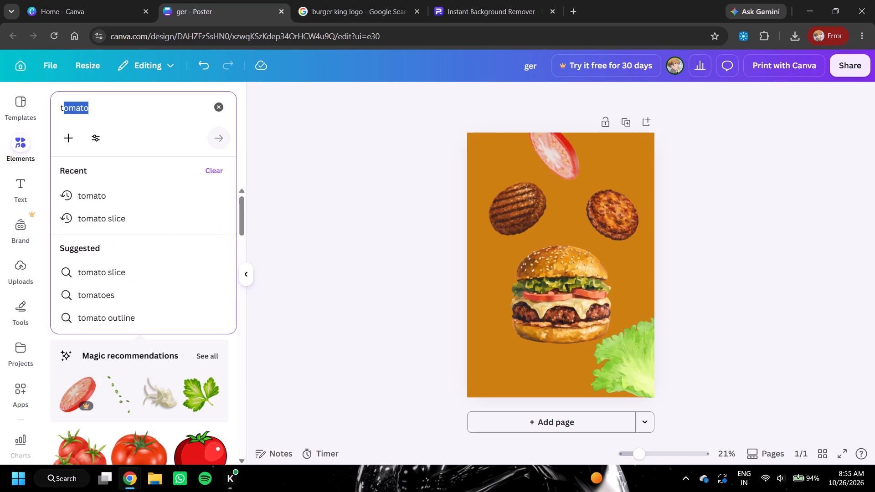
{"action": "key", "text": "BackSpace"}
{"action": "type", "text": "me"}
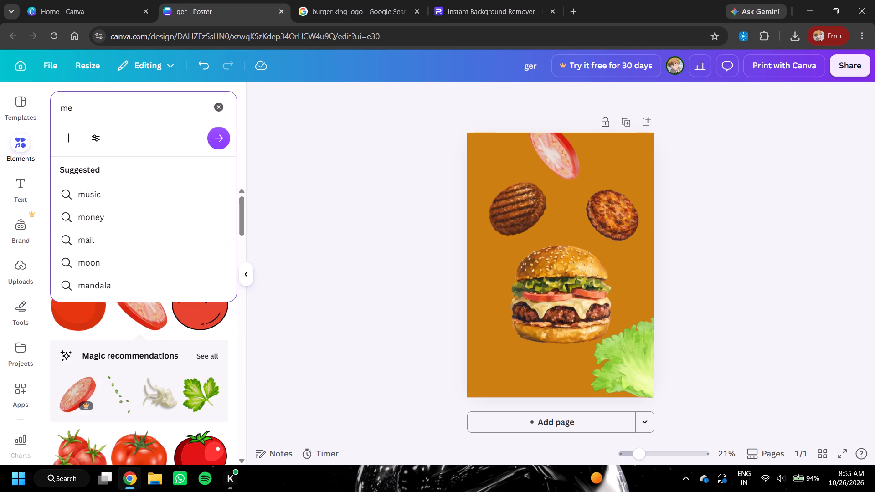
{"action": "type", "text": "lted cheese"}
{"action": "key", "text": "Return"}
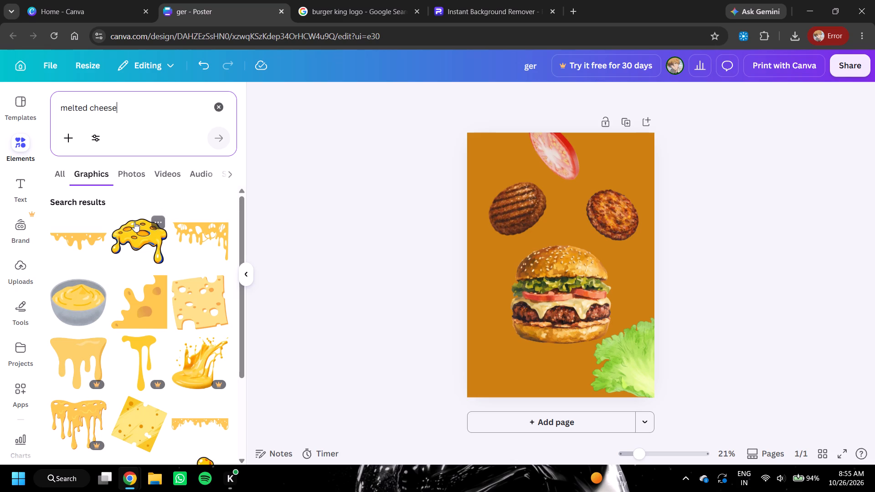
Add the square cheese slice with holes, scale it down, tilt it and place it in the poster's top-left corner.
{"action": "left_click", "coordinate": [181, 294]}
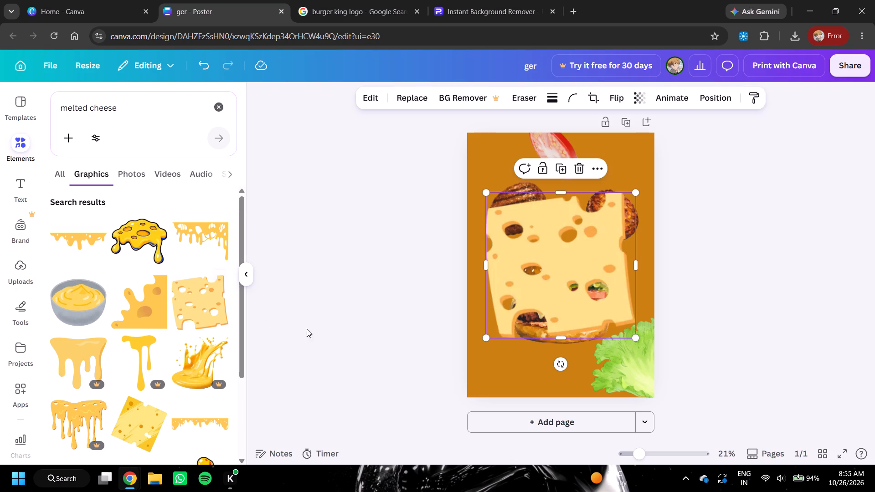
{"action": "left_click_drag", "start_coordinate": [484, 338], "coordinate": [595, 282]}
{"action": "left_click_drag", "start_coordinate": [608, 282], "coordinate": [584, 267]}
{"action": "left_click_drag", "start_coordinate": [595, 231], "coordinate": [565, 262]}
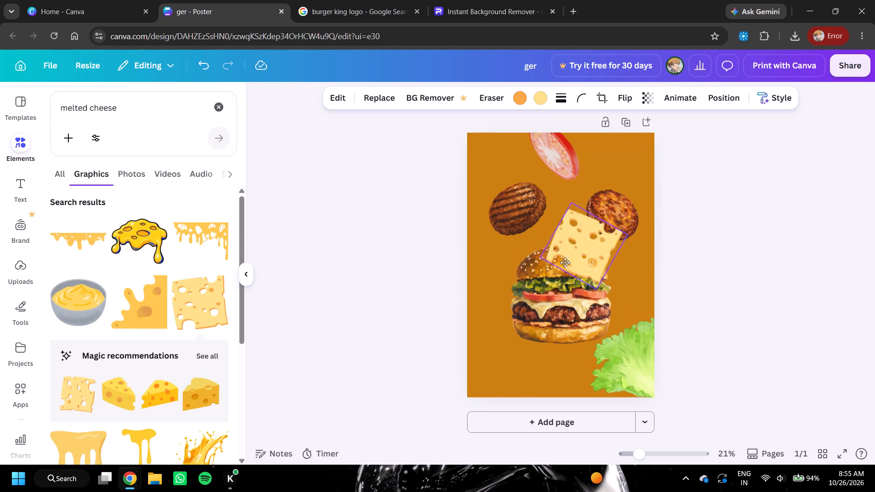
{"action": "left_click_drag", "start_coordinate": [565, 262], "coordinate": [508, 354]}
{"action": "left_click_drag", "start_coordinate": [528, 390], "coordinate": [515, 368]}
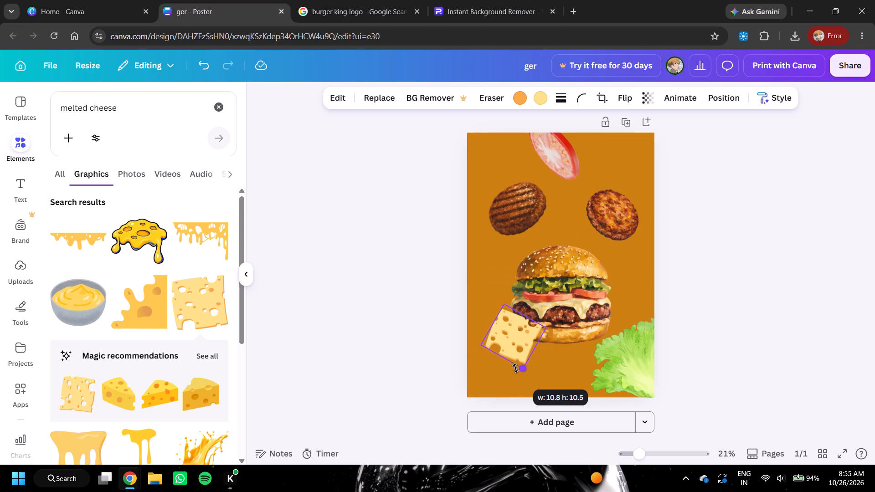
{"action": "left_click_drag", "start_coordinate": [515, 368], "coordinate": [511, 362]}
{"action": "left_click_drag", "start_coordinate": [510, 333], "coordinate": [485, 157]}
{"action": "left_click", "coordinate": [772, 190]}
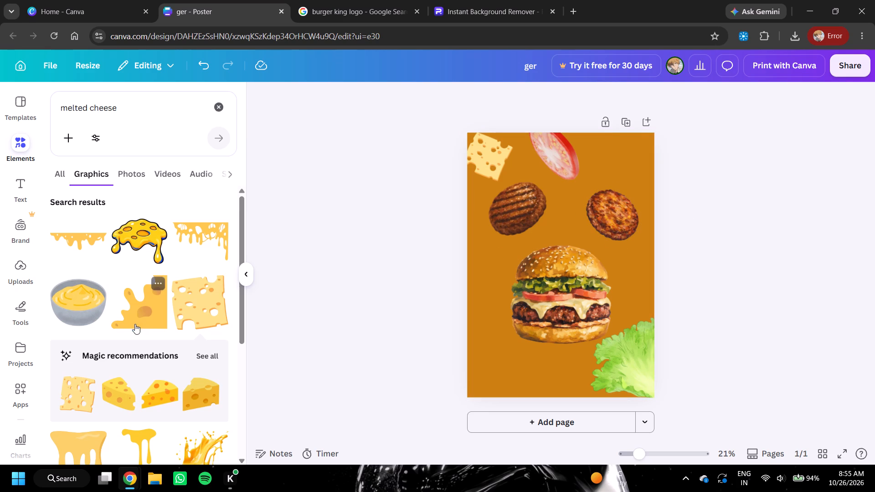
Add the bowl of melted cheese, scale it down, tilt it slightly and place it against the burger's lower-left side.
{"action": "scroll", "coordinate": [134, 327], "scroll_direction": "down", "scroll_amount": 4}
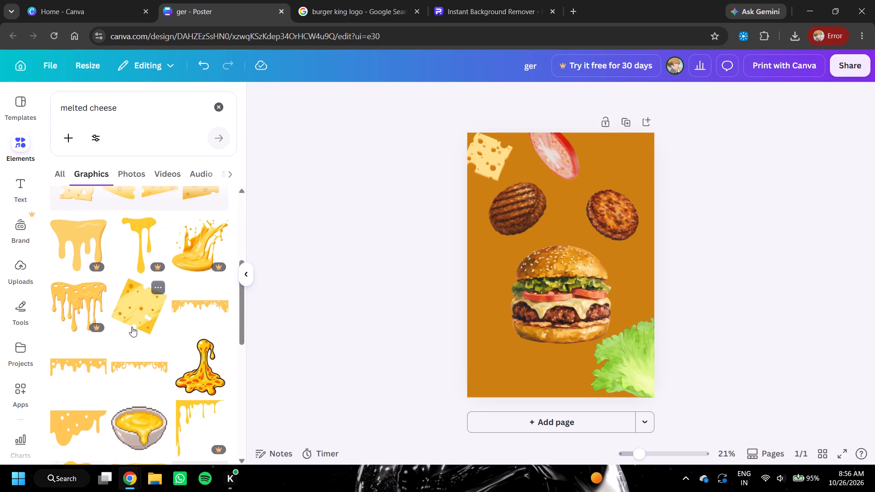
{"action": "scroll", "coordinate": [132, 327], "scroll_direction": "down", "scroll_amount": 1}
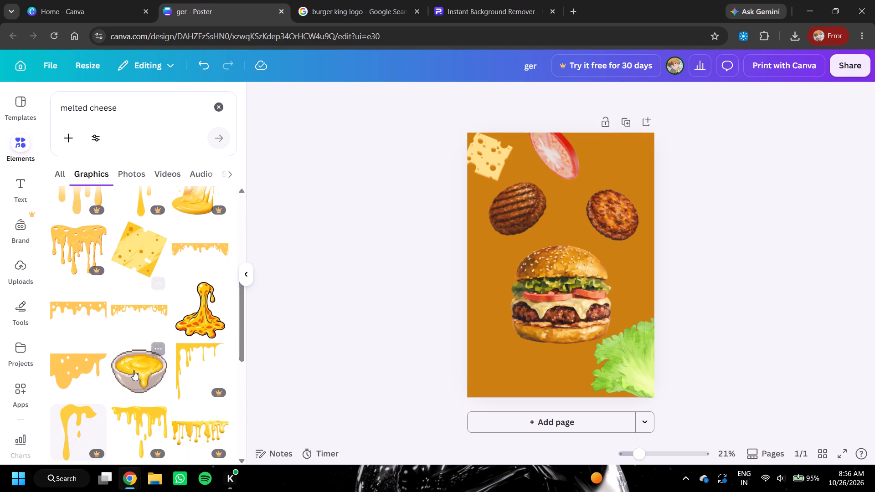
{"action": "left_click", "coordinate": [132, 372]}
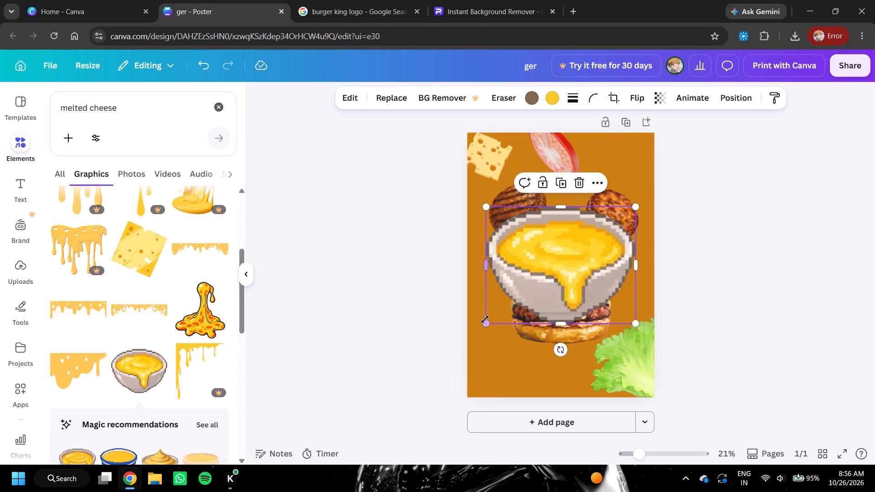
{"action": "left_click_drag", "start_coordinate": [485, 323], "coordinate": [584, 257]}
{"action": "left_click_drag", "start_coordinate": [610, 271], "coordinate": [612, 270]}
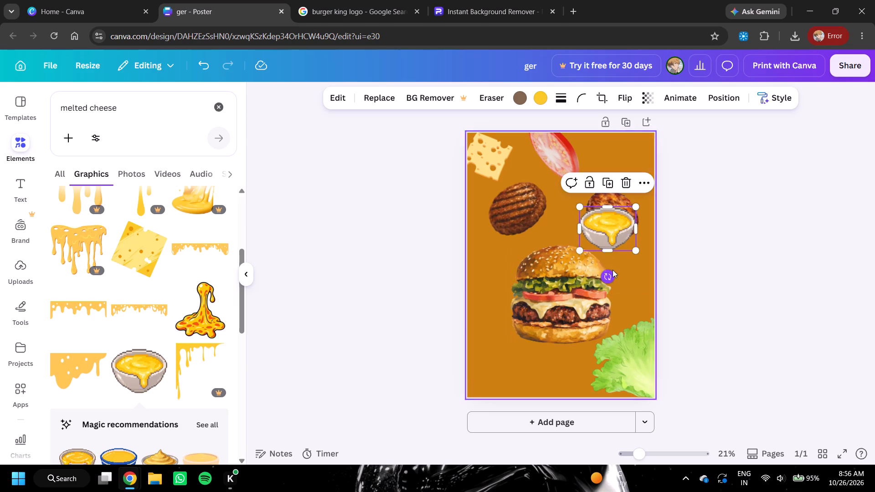
{"action": "left_click_drag", "start_coordinate": [612, 270], "coordinate": [618, 266]}
{"action": "left_click_drag", "start_coordinate": [613, 228], "coordinate": [508, 321]}
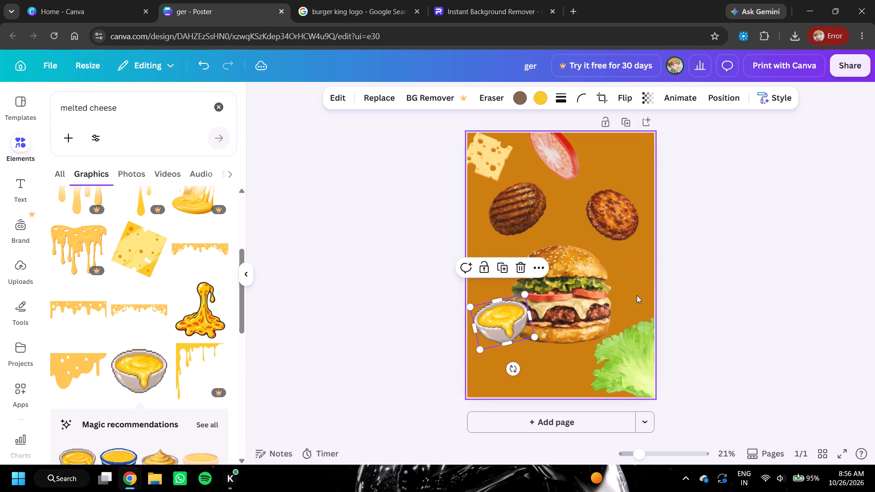
{"action": "left_click_drag", "start_coordinate": [484, 347], "coordinate": [491, 339]}
{"action": "left_click_drag", "start_coordinate": [504, 317], "coordinate": [504, 320]}
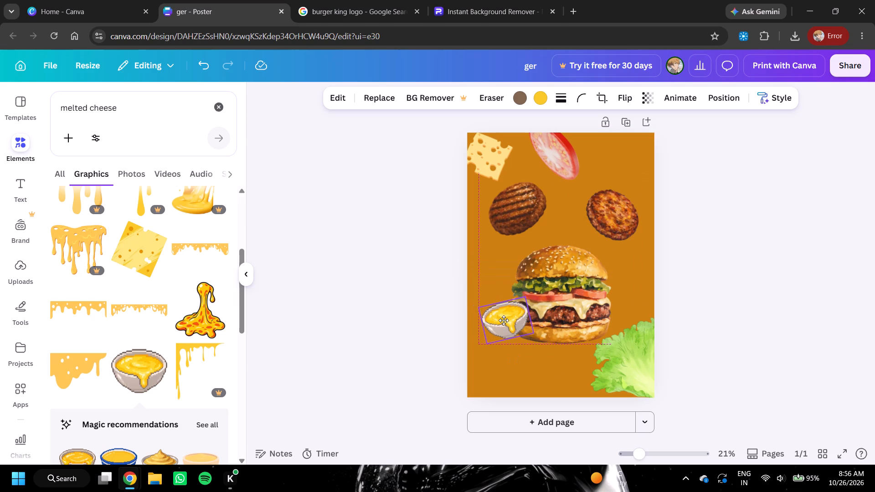
{"action": "left_click_drag", "start_coordinate": [504, 320], "coordinate": [504, 323]}
{"action": "left_click", "coordinate": [689, 295]}
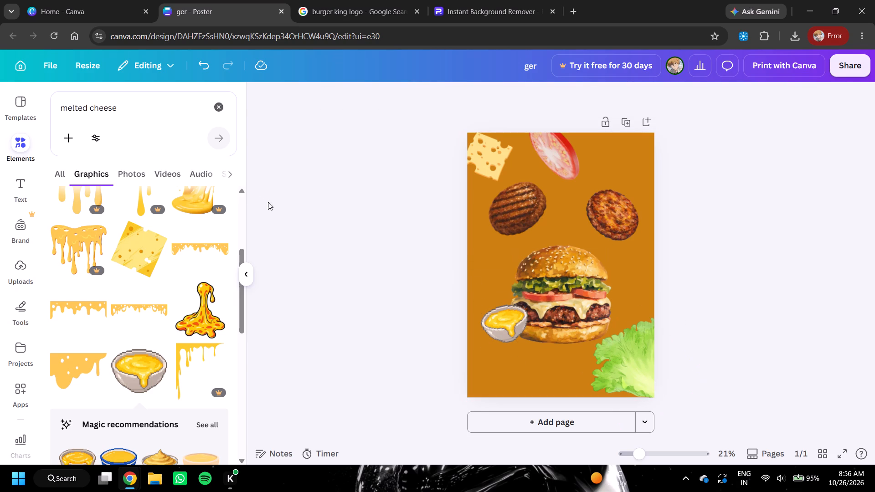
Shift the lettuce slightly lower and to the right, further into the poster's bottom-right corner.
{"action": "left_click_drag", "start_coordinate": [604, 353], "coordinate": [607, 357]}
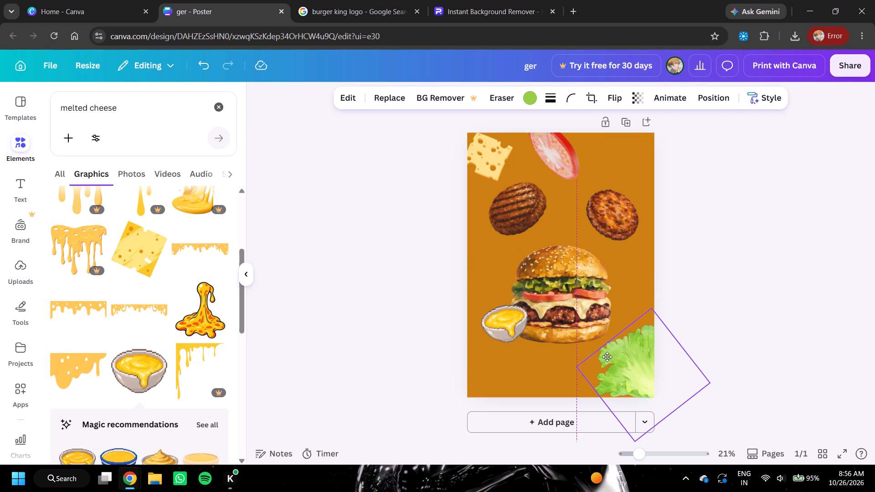
{"action": "left_click_drag", "start_coordinate": [607, 357], "coordinate": [608, 359]}
{"action": "left_click", "coordinate": [608, 359]}
{"action": "left_click", "coordinate": [699, 302]}
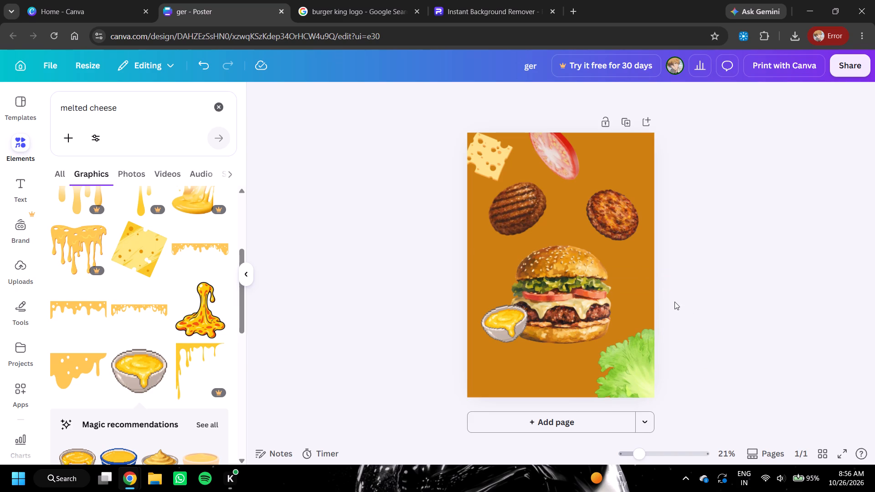
Replace the melted cheese search with a search for "dips" graphics.
{"action": "scroll", "coordinate": [122, 295], "scroll_direction": "down", "scroll_amount": 3}
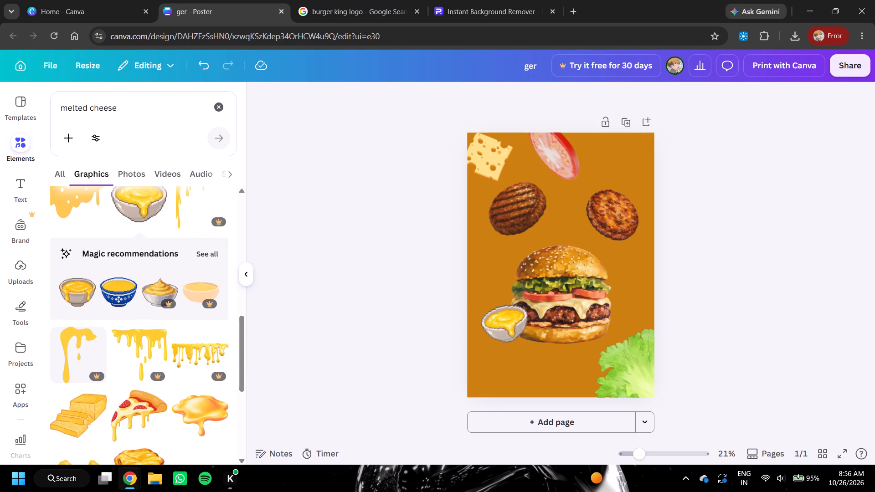
{"action": "left_click_drag", "start_coordinate": [117, 104], "coordinate": [46, 110]}
{"action": "key", "text": "BackSpace"}
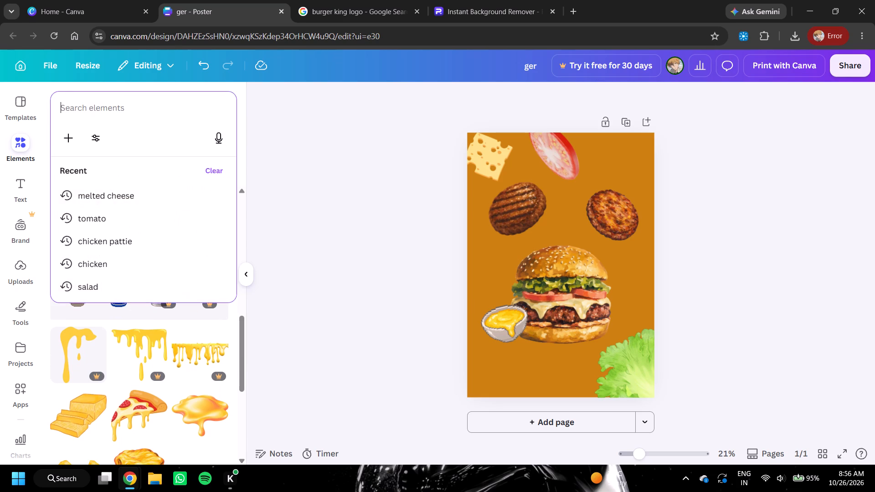
{"action": "key", "text": "d"}
{"action": "key", "text": "i"}
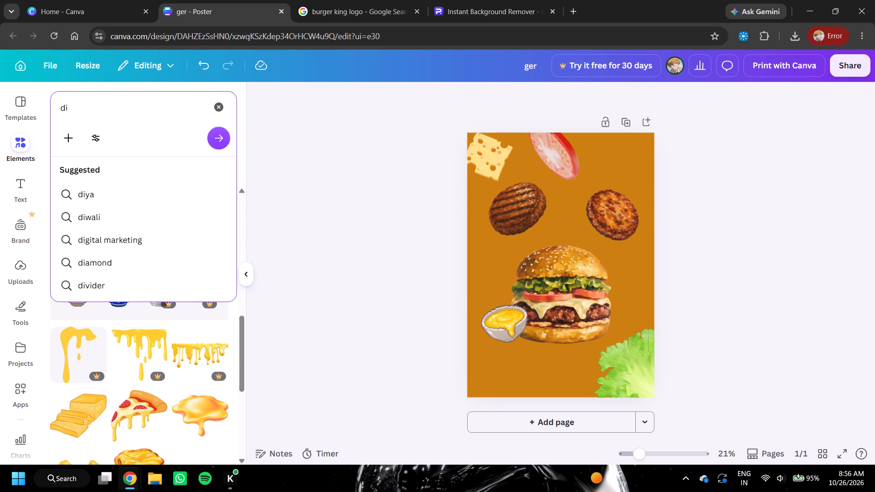
{"action": "key", "text": "p"}
{"action": "key", "text": "s"}
{"action": "key", "text": "Return"}
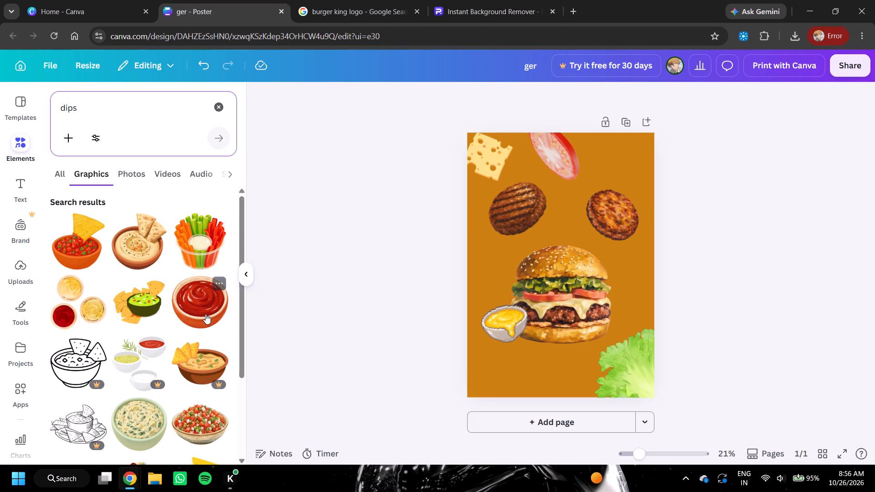
Look through the dips graphics for a sauce bowl that suits the burger poster.
{"action": "scroll", "coordinate": [206, 314], "scroll_direction": "down", "scroll_amount": 4}
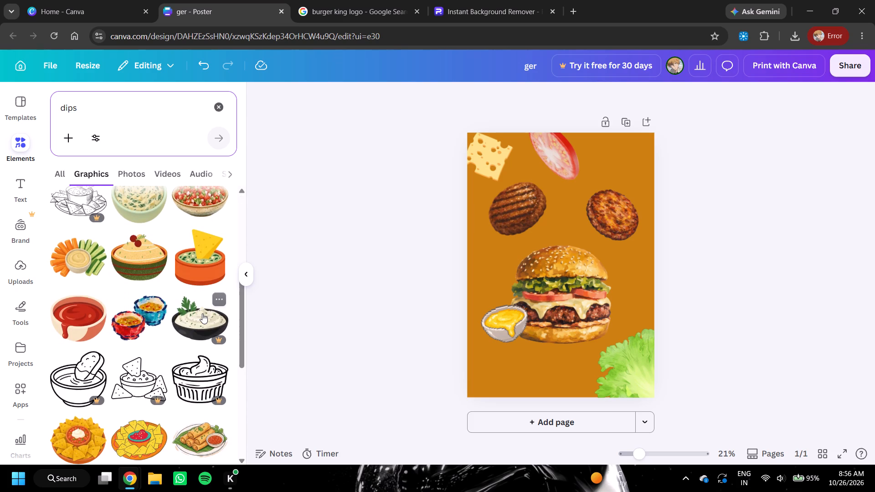
{"action": "scroll", "coordinate": [130, 316], "scroll_direction": "down", "scroll_amount": 3}
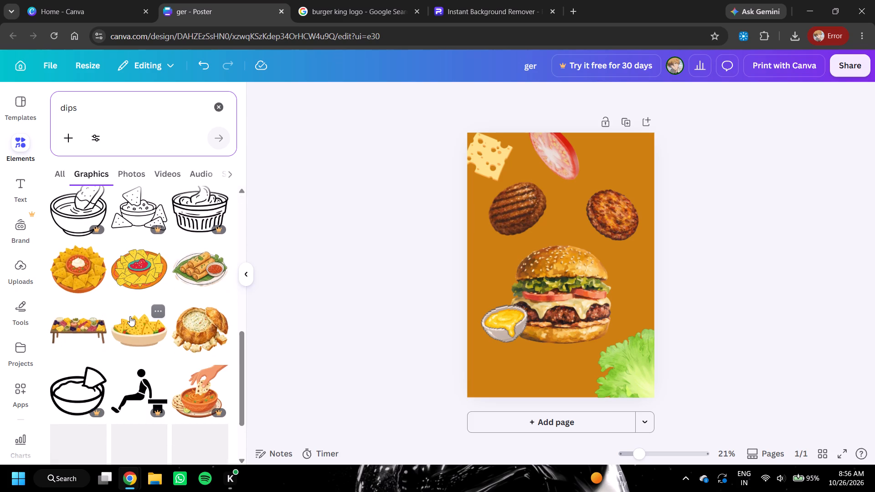
{"action": "scroll", "coordinate": [129, 315], "scroll_direction": "down", "scroll_amount": 5}
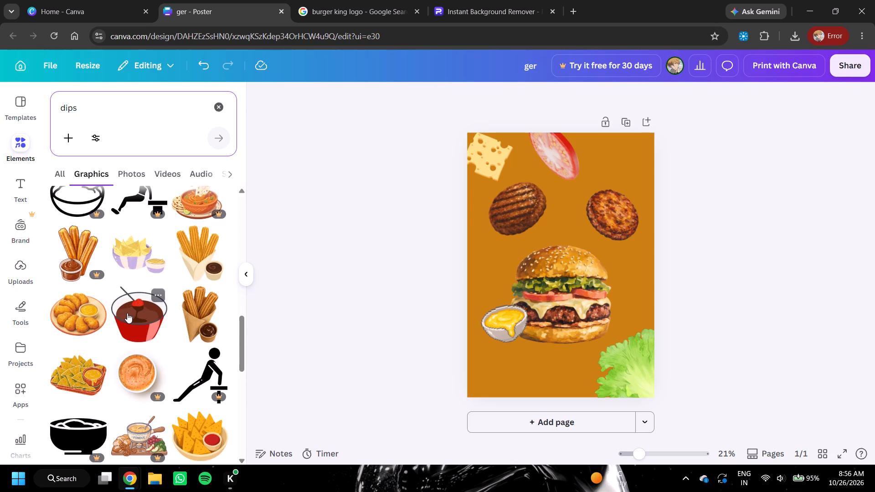
{"action": "scroll", "coordinate": [127, 313], "scroll_direction": "down", "scroll_amount": 5}
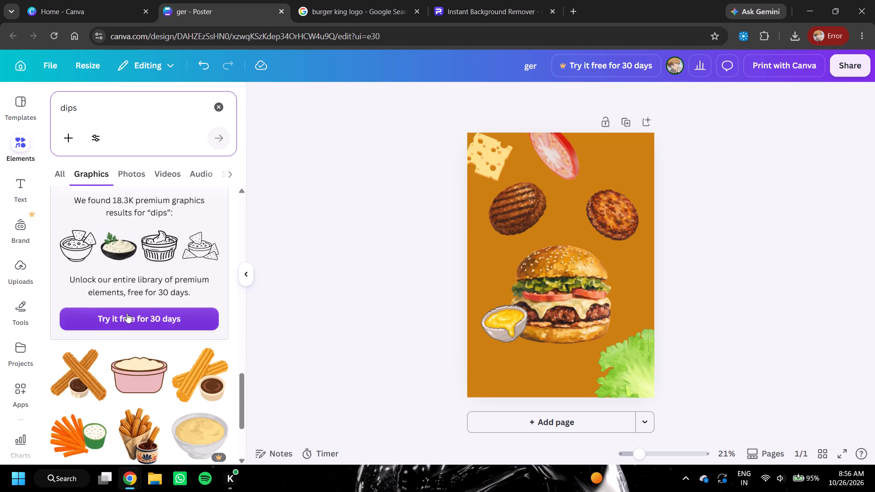
{"action": "scroll", "coordinate": [126, 312], "scroll_direction": "down", "scroll_amount": 4}
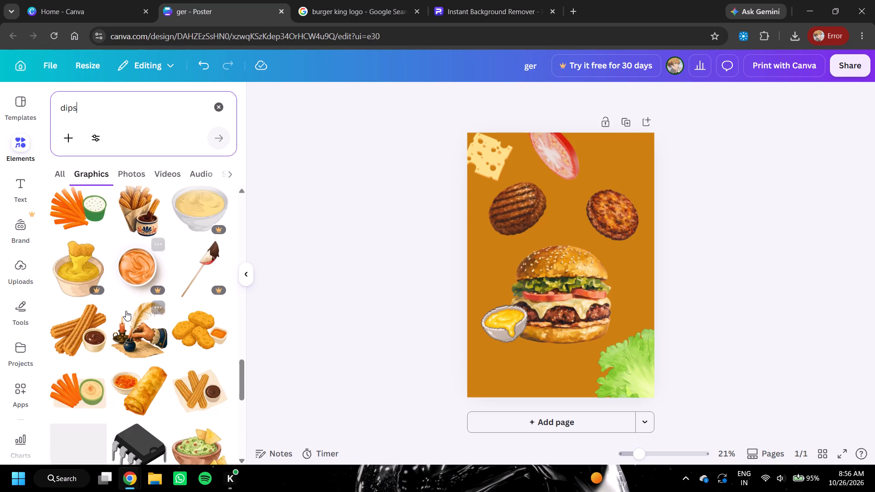
{"action": "scroll", "coordinate": [126, 310], "scroll_direction": "down", "scroll_amount": 5}
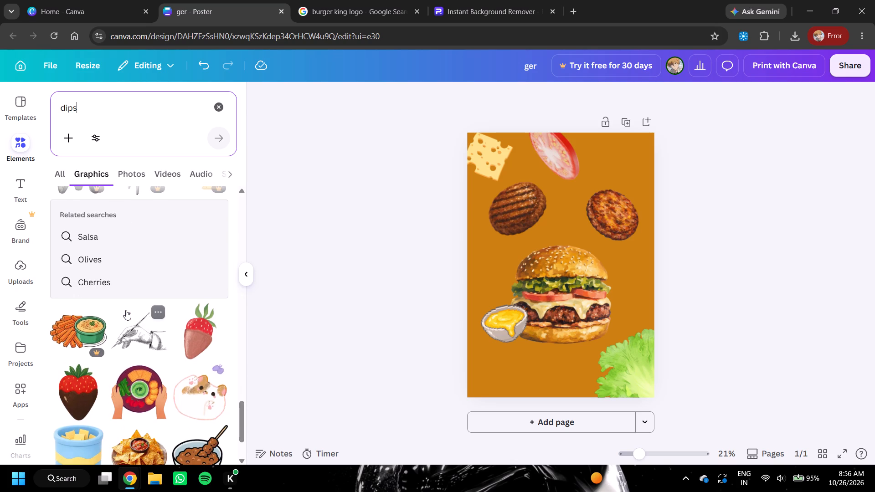
{"action": "scroll", "coordinate": [125, 308], "scroll_direction": "up", "scroll_amount": 14}
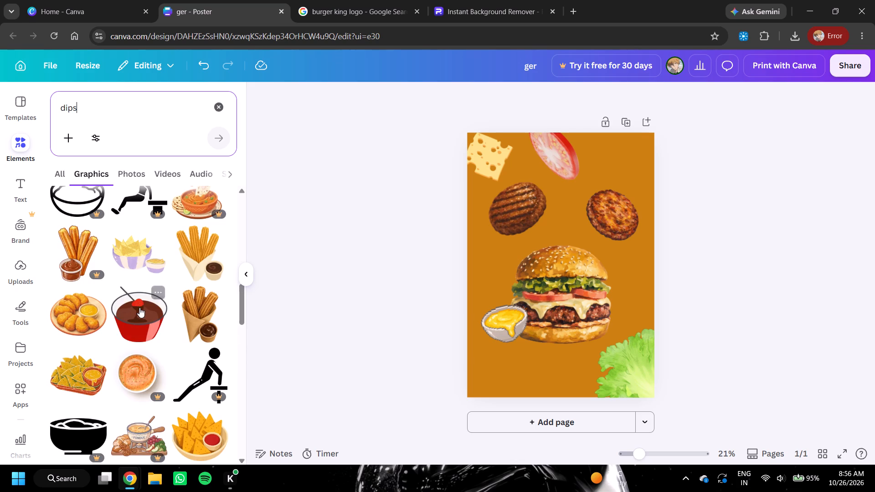
{"action": "scroll", "coordinate": [145, 309], "scroll_direction": "up", "scroll_amount": 3}
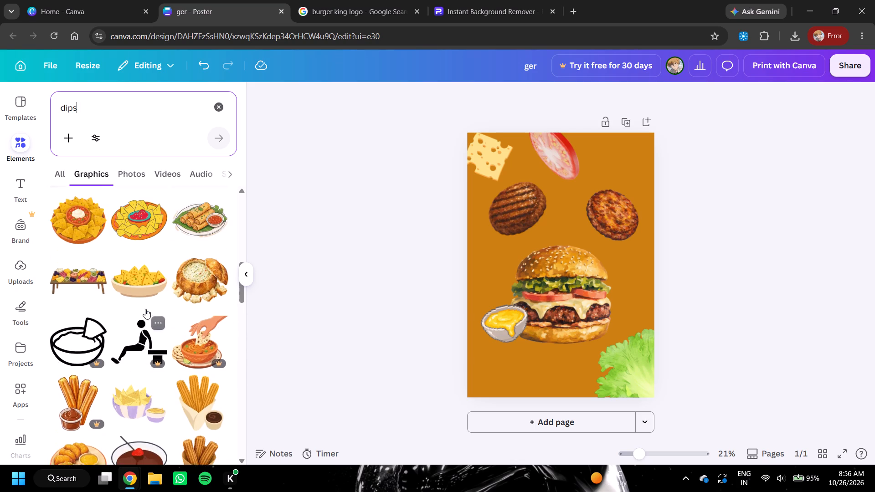
{"action": "scroll", "coordinate": [145, 309], "scroll_direction": "up", "scroll_amount": 2}
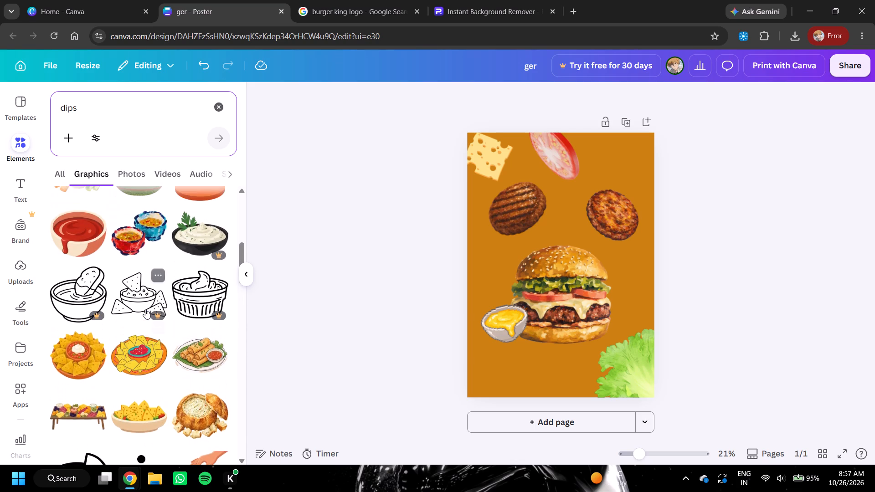
{"action": "scroll", "coordinate": [145, 309], "scroll_direction": "up", "scroll_amount": 2}
{"action": "scroll", "coordinate": [120, 314], "scroll_direction": "down", "scroll_amount": 4}
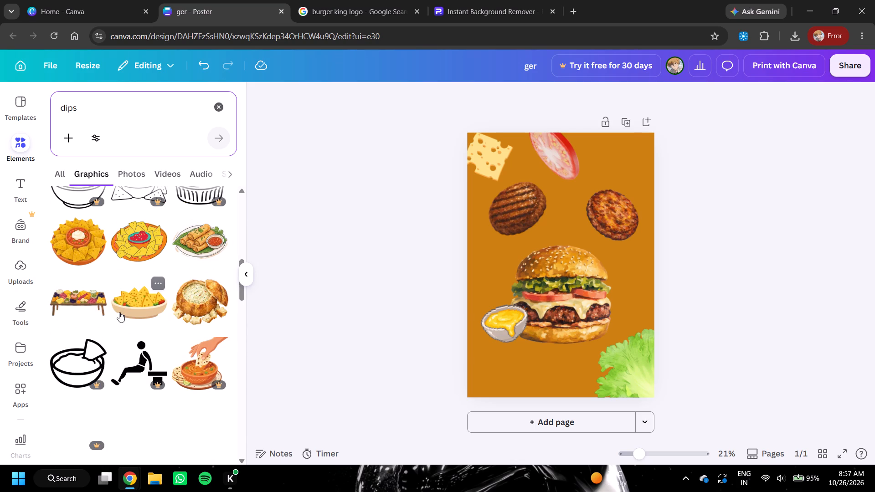
{"action": "scroll", "coordinate": [119, 312], "scroll_direction": "down", "scroll_amount": 3}
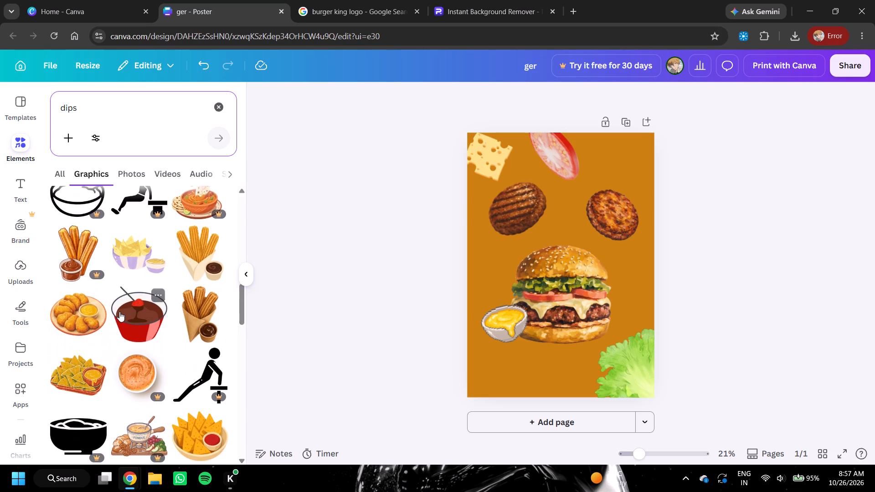
{"action": "scroll", "coordinate": [119, 312], "scroll_direction": "down", "scroll_amount": 5}
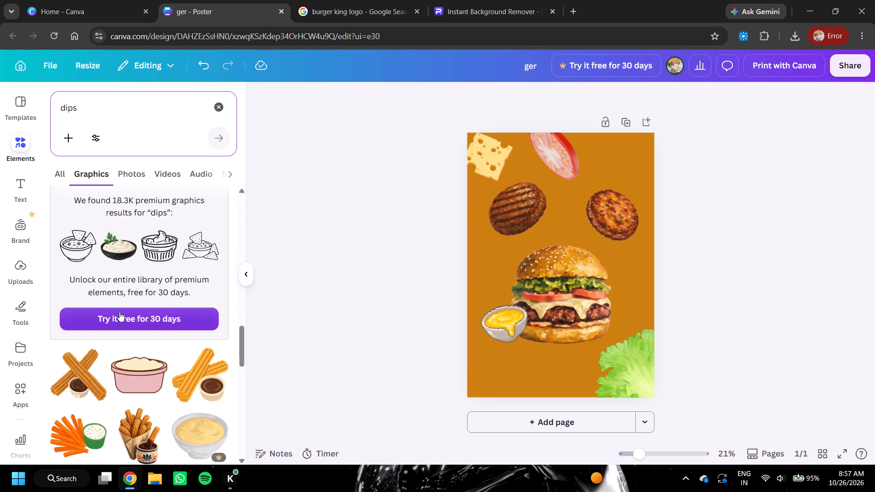
{"action": "scroll", "coordinate": [119, 312], "scroll_direction": "up", "scroll_amount": 12}
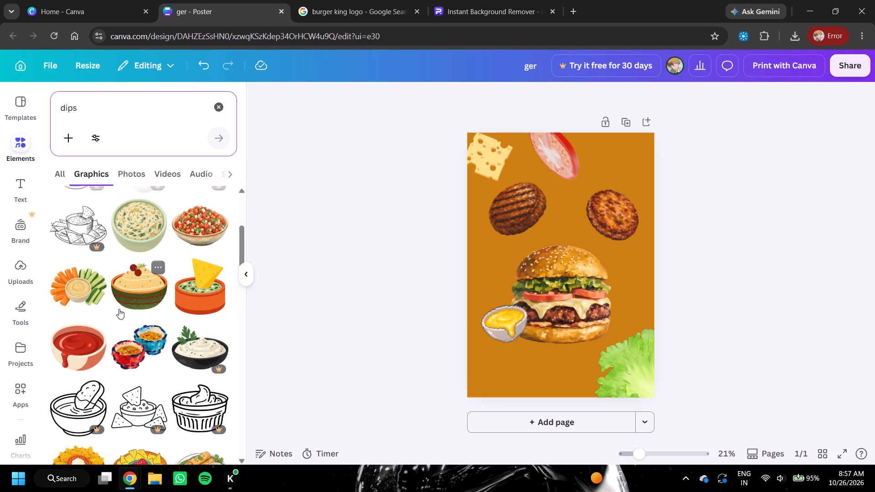
Add the bowl of red sauce with a dripping rim, scale it down to about 12.6 by 10.5 and tilt it slightly.
{"action": "left_click", "coordinate": [94, 343]}
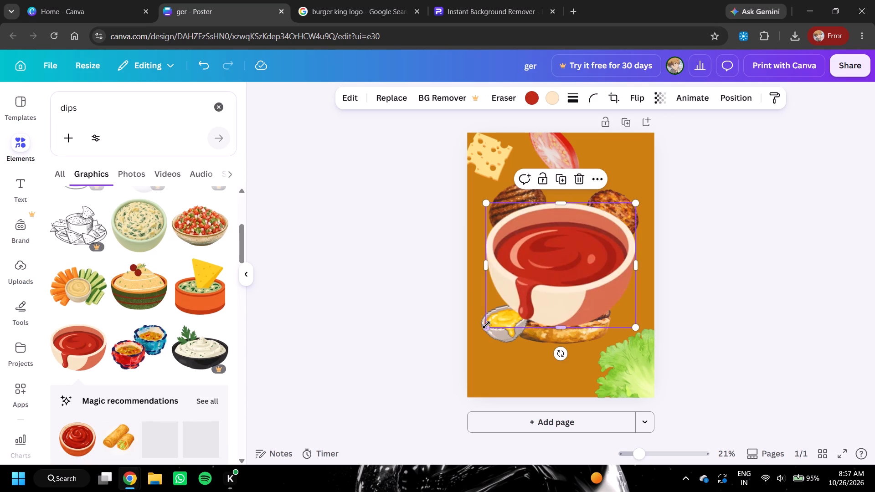
{"action": "left_click_drag", "start_coordinate": [486, 325], "coordinate": [554, 283]}
{"action": "left_click_drag", "start_coordinate": [595, 301], "coordinate": [596, 301]}
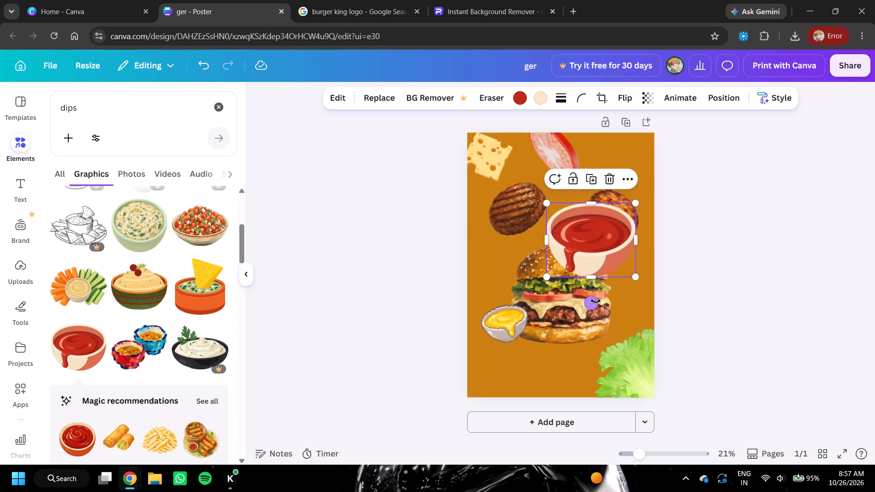
{"action": "left_click_drag", "start_coordinate": [596, 301], "coordinate": [599, 300]}
{"action": "left_click_drag", "start_coordinate": [600, 299], "coordinate": [627, 286]}
{"action": "left_click_drag", "start_coordinate": [552, 280], "coordinate": [588, 256]}
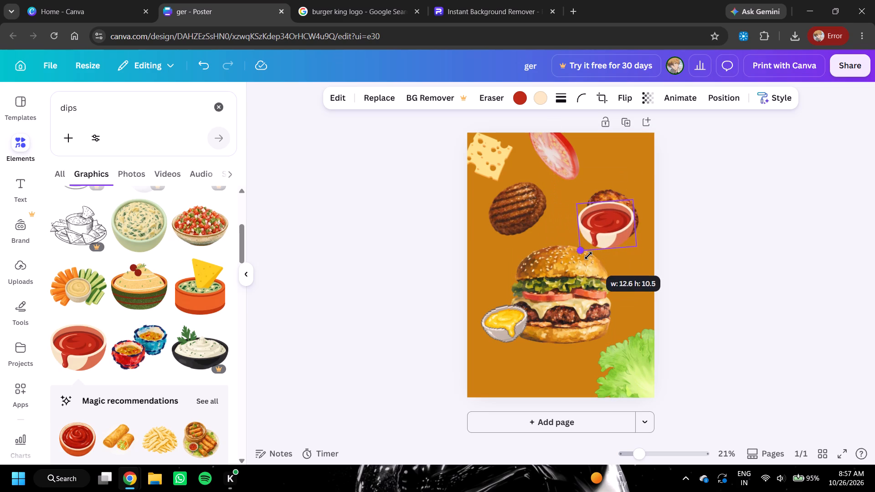
{"action": "left_click_drag", "start_coordinate": [588, 256], "coordinate": [590, 254]}
{"action": "left_click", "coordinate": [610, 272]}
Shrink the red sauce bowl to about 10.7 by 8.9 and place it at the poster's left edge, overlapping the melted cheese bowl.
{"action": "left_click_drag", "start_coordinate": [611, 225], "coordinate": [553, 328]}
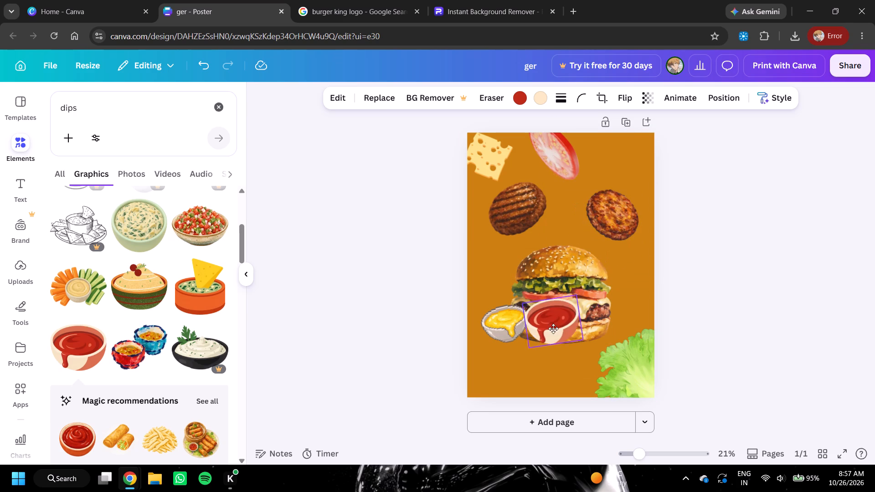
{"action": "left_click_drag", "start_coordinate": [553, 328], "coordinate": [544, 329]}
{"action": "left_click", "coordinate": [516, 354]}
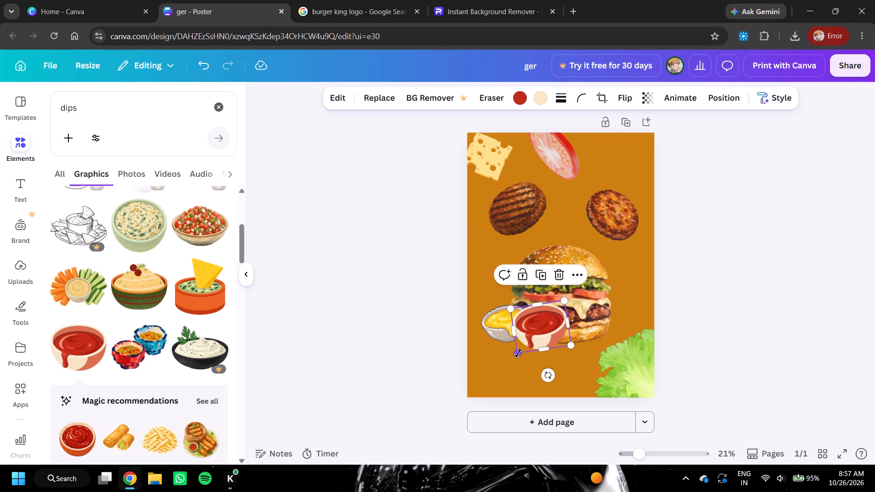
{"action": "left_click_drag", "start_coordinate": [519, 351], "coordinate": [530, 341]}
{"action": "left_click_drag", "start_coordinate": [521, 350], "coordinate": [525, 344]}
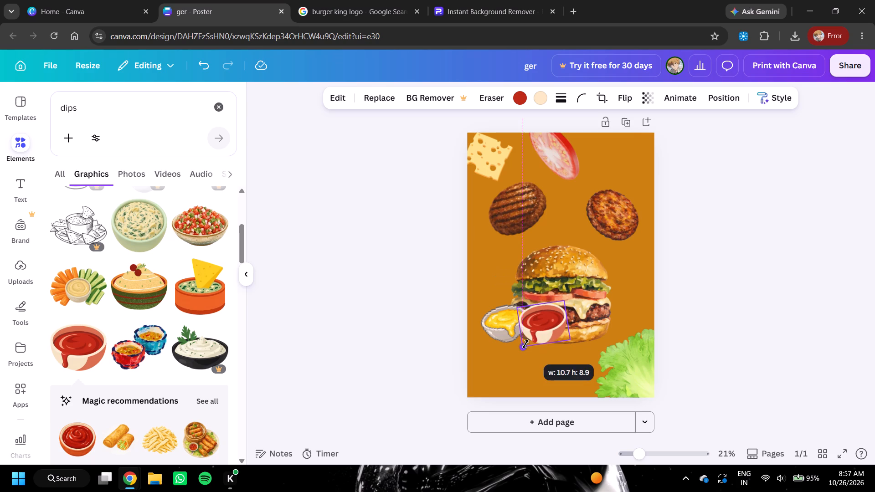
{"action": "left_click_drag", "start_coordinate": [525, 344], "coordinate": [526, 344]}
{"action": "left_click_drag", "start_coordinate": [538, 329], "coordinate": [481, 338]}
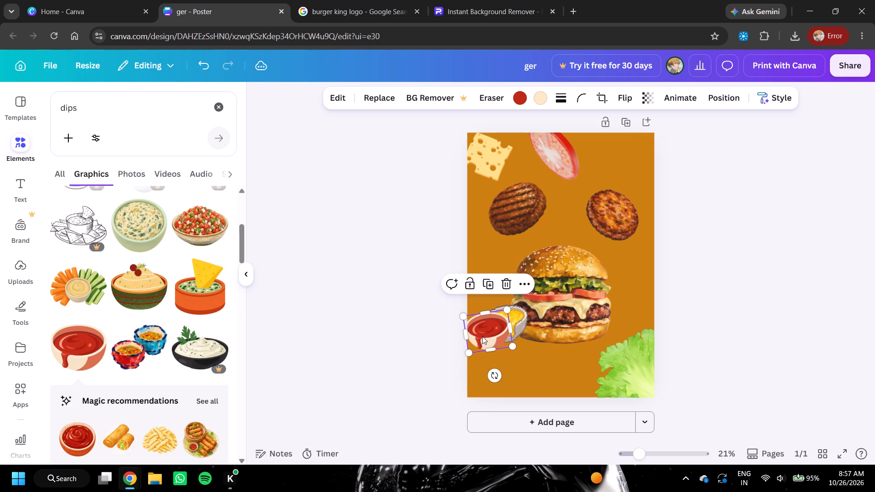
Send the red sauce bowl backward behind the melted cheese bowl and nudge it slightly up.
{"action": "left_click", "coordinate": [520, 285]}
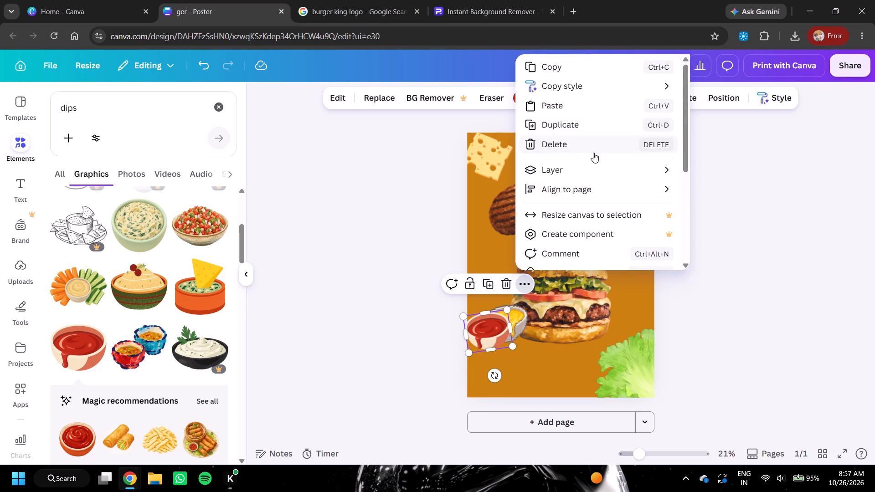
{"action": "left_click", "coordinate": [704, 206]}
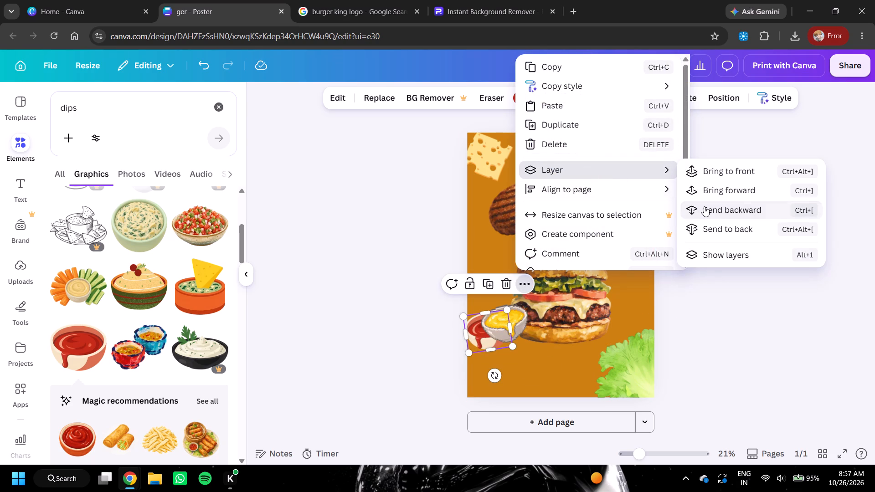
{"action": "left_click", "coordinate": [375, 313]}
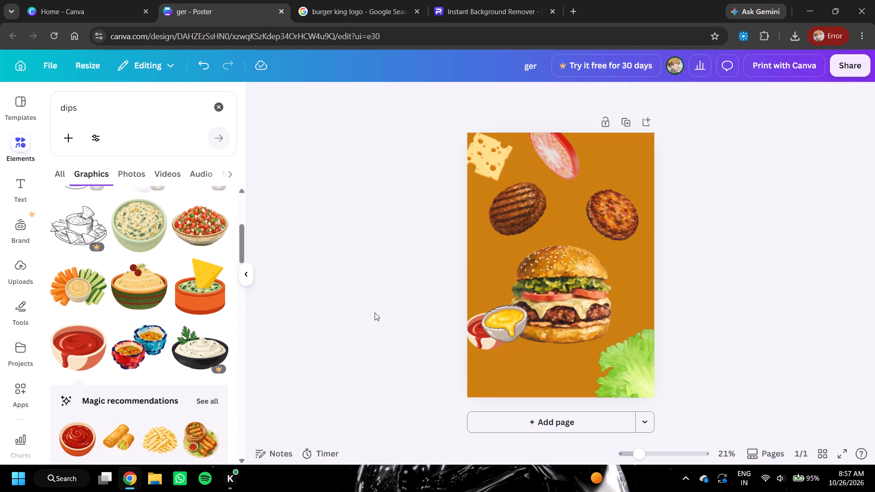
{"action": "left_click_drag", "start_coordinate": [476, 339], "coordinate": [477, 339]}
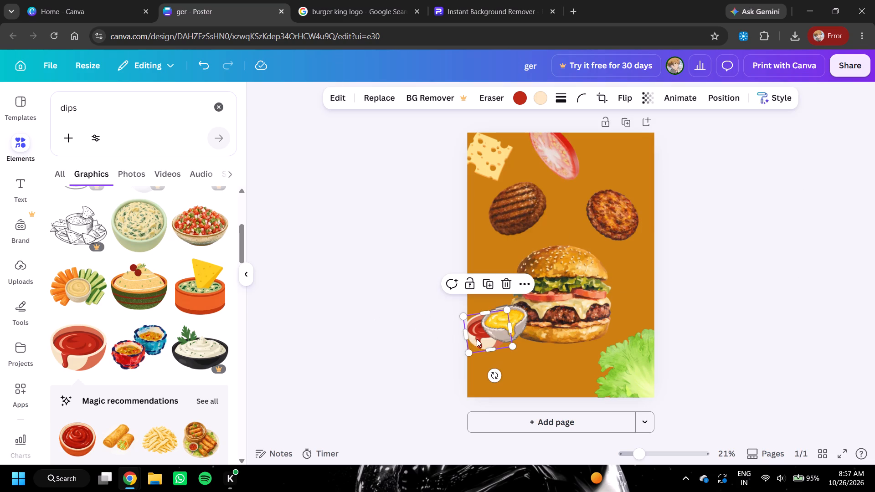
{"action": "left_click_drag", "start_coordinate": [477, 339], "coordinate": [476, 334]}
{"action": "left_click", "coordinate": [410, 348]}
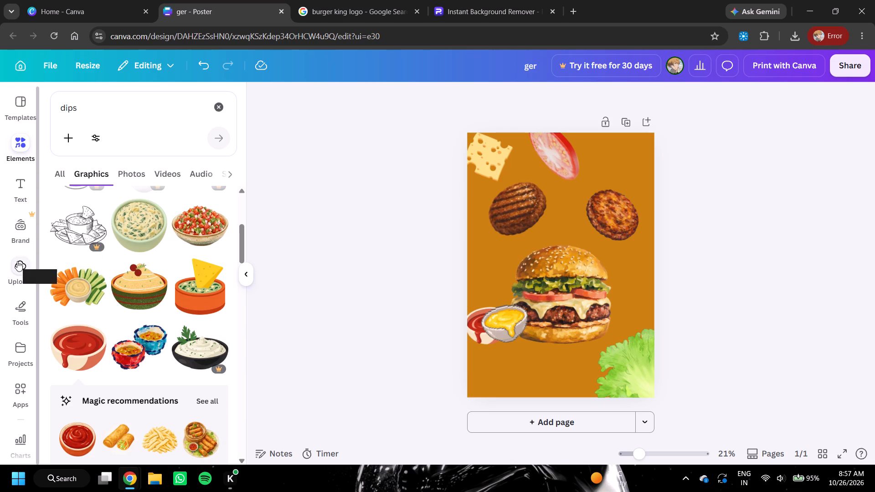
Add the yellow HUGE SALE font combination to the poster.
{"action": "left_click", "coordinate": [19, 190]}
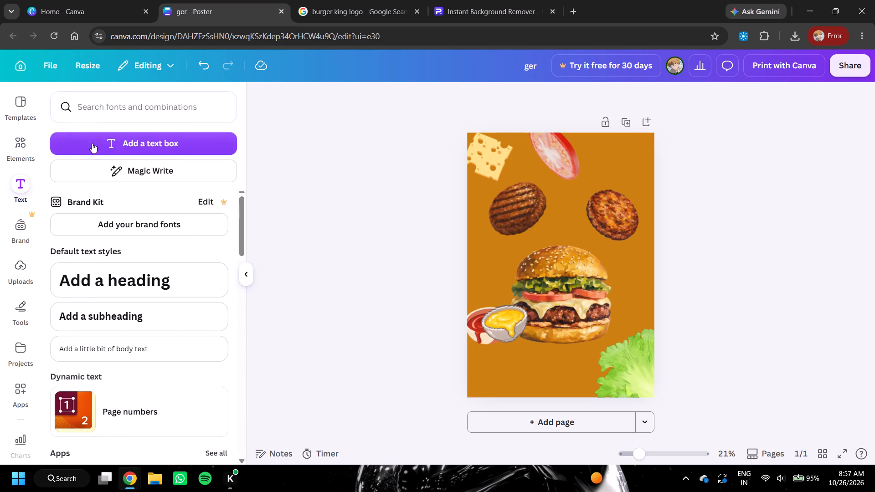
{"action": "scroll", "coordinate": [109, 318], "scroll_direction": "down", "scroll_amount": 7}
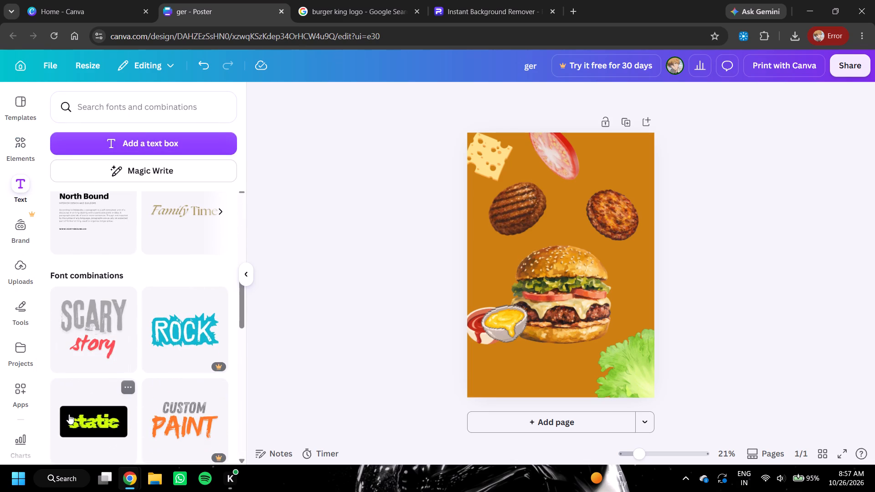
{"action": "scroll", "coordinate": [76, 412], "scroll_direction": "down", "scroll_amount": 6}
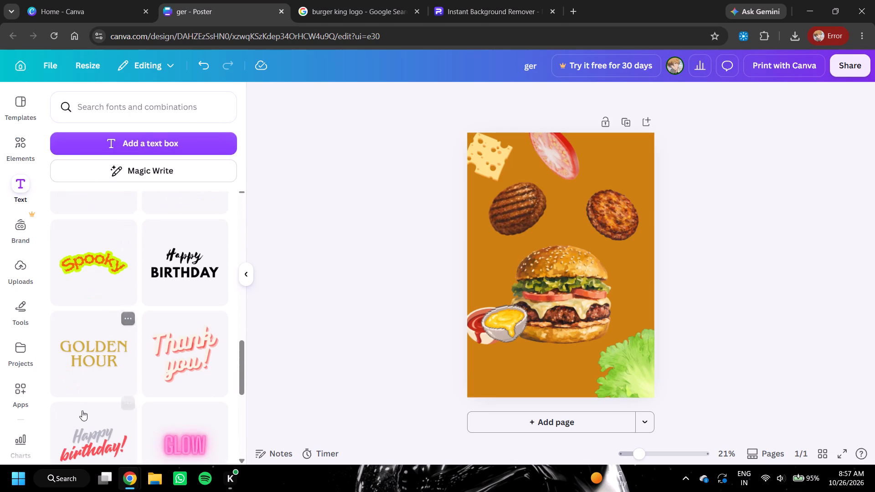
{"action": "scroll", "coordinate": [82, 410], "scroll_direction": "down", "scroll_amount": 2}
{"action": "scroll", "coordinate": [193, 355], "scroll_direction": "down", "scroll_amount": 1}
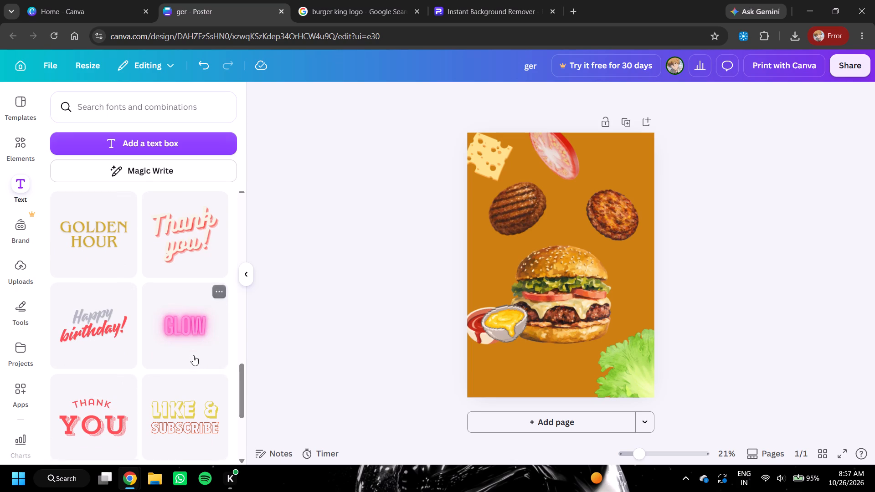
{"action": "scroll", "coordinate": [193, 355], "scroll_direction": "down", "scroll_amount": 8}
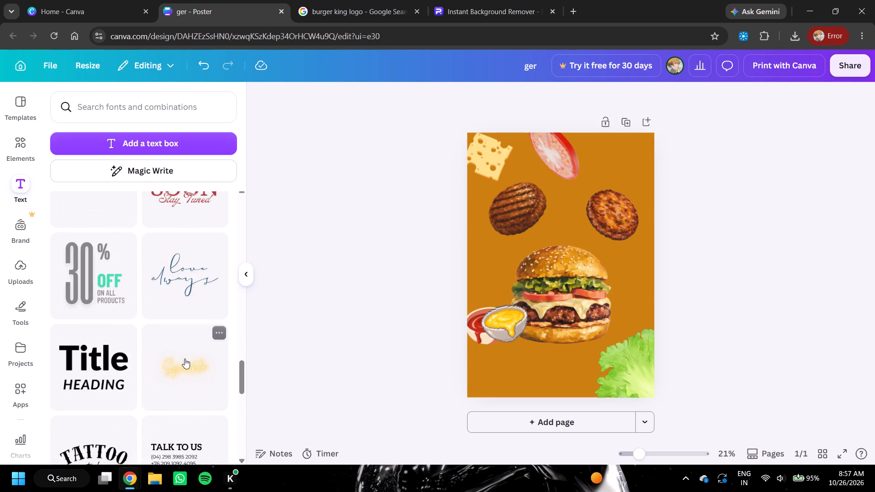
{"action": "scroll", "coordinate": [185, 359], "scroll_direction": "down", "scroll_amount": 3}
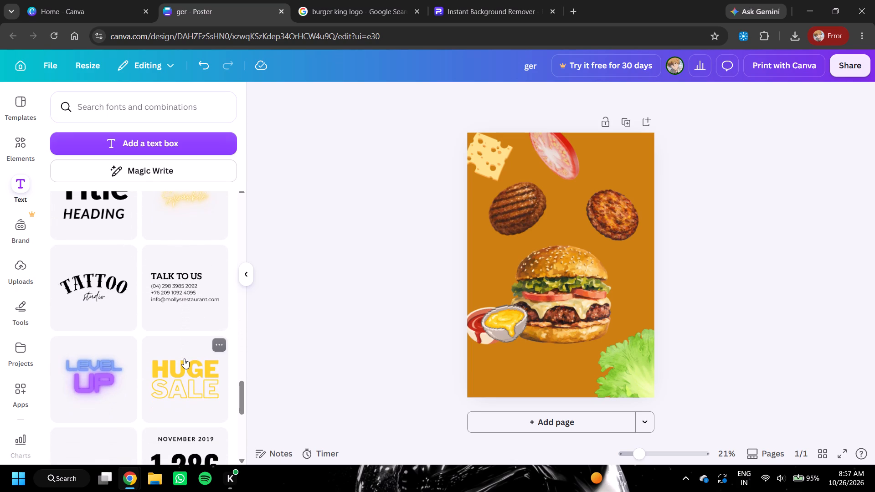
{"action": "left_click", "coordinate": [183, 359]}
Replace the word HUGE with "burger" and widen its text box so the word fits on one line.
{"action": "double_click", "coordinate": [535, 244]}
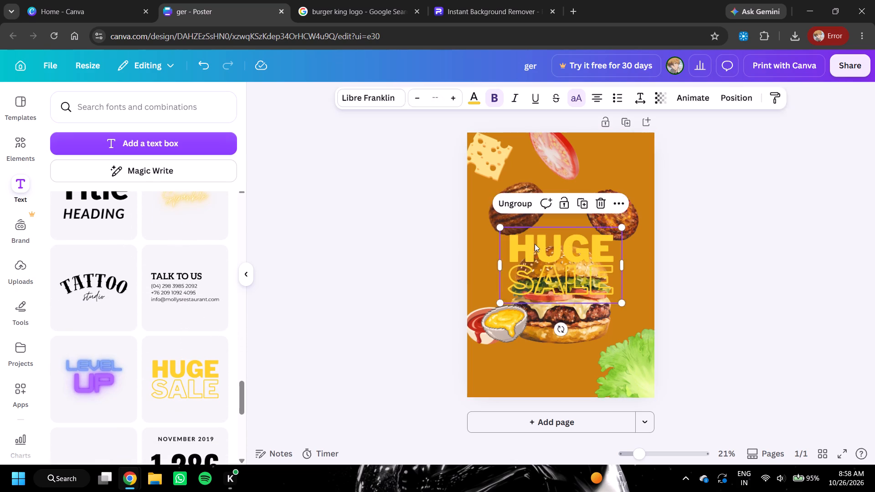
{"action": "type", "text": "burger"}
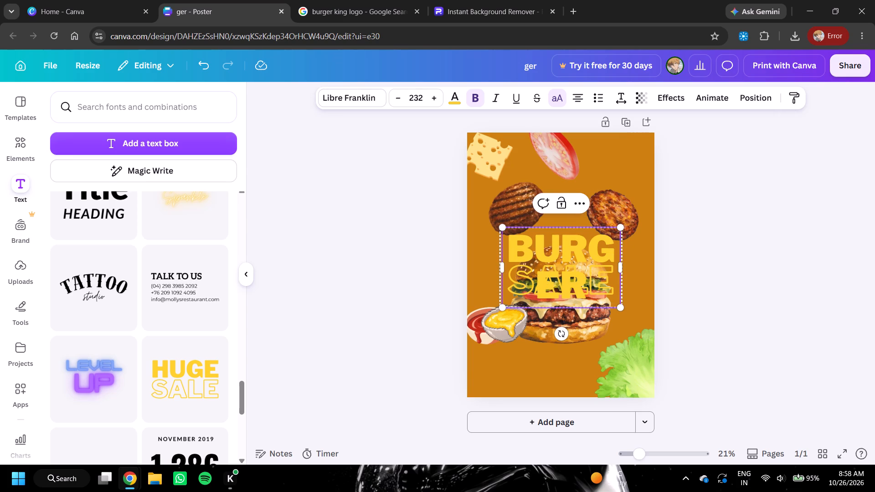
{"action": "left_click_drag", "start_coordinate": [623, 271], "coordinate": [670, 262]}
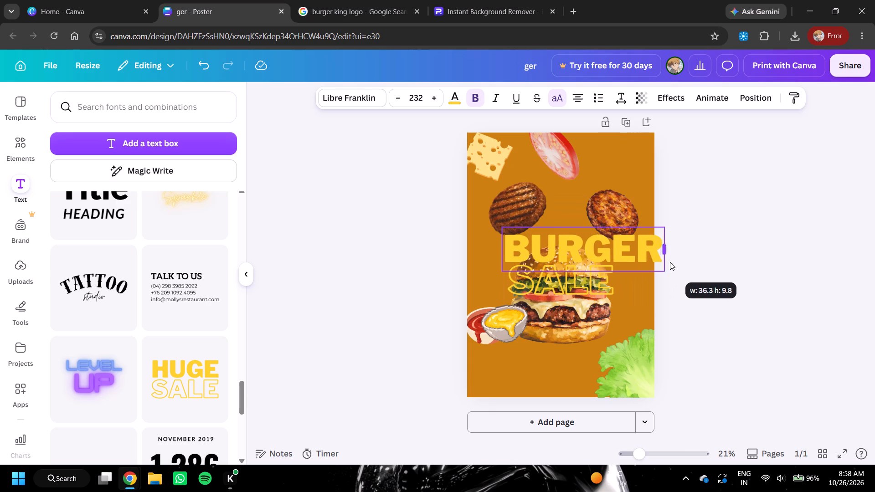
{"action": "left_click_drag", "start_coordinate": [670, 262], "coordinate": [684, 260]}
Widen the outlined SALE text box to match the line above and replace its word with "kings".
{"action": "left_click", "coordinate": [607, 283]}
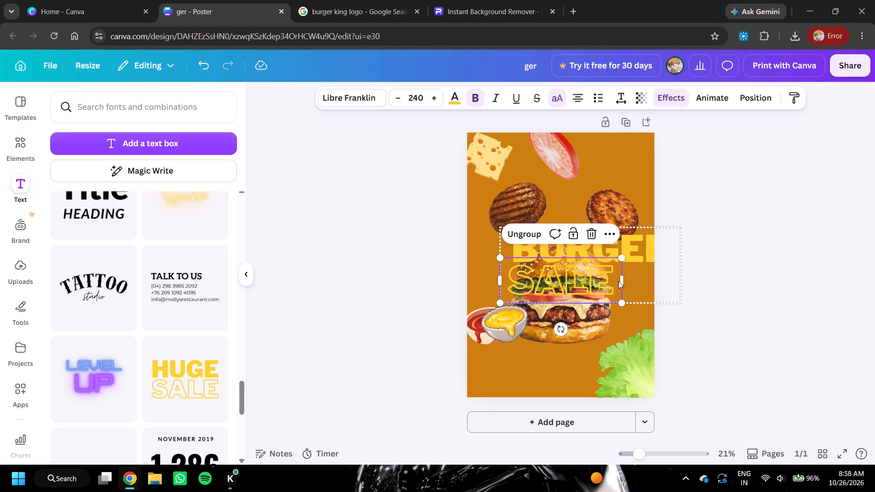
{"action": "left_click_drag", "start_coordinate": [626, 281], "coordinate": [681, 273]}
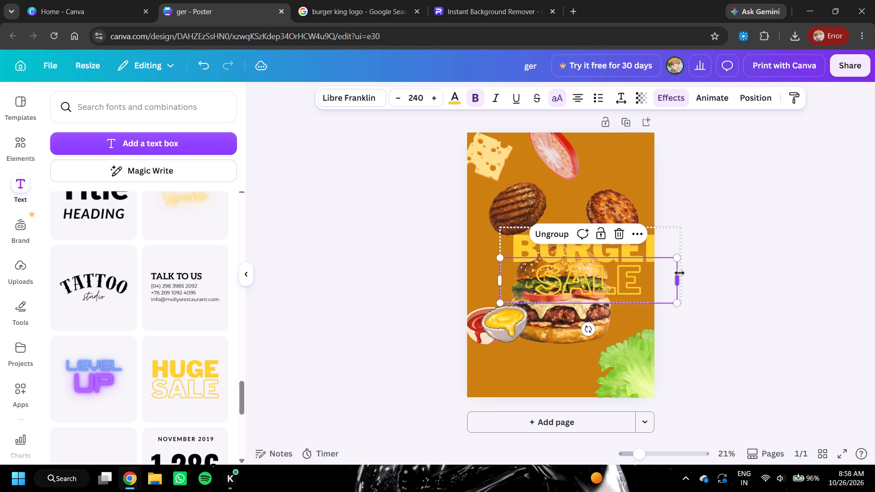
{"action": "double_click", "coordinate": [612, 277]}
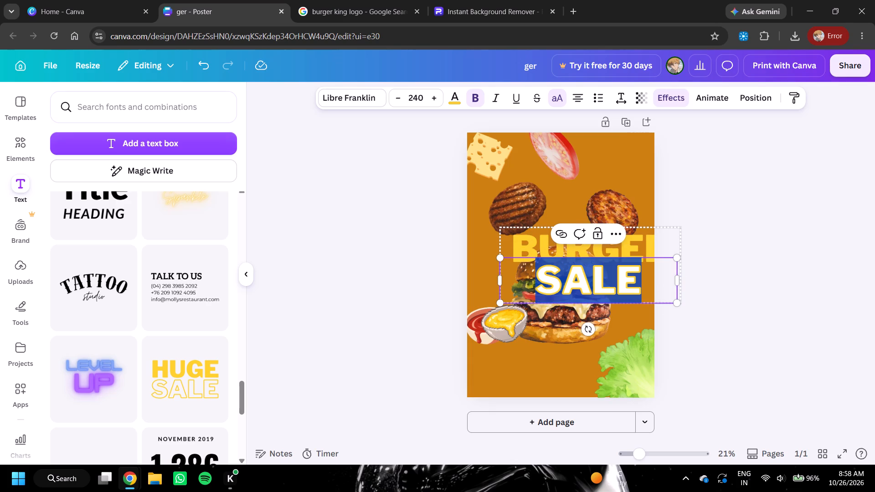
{"action": "type", "text": "kings"}
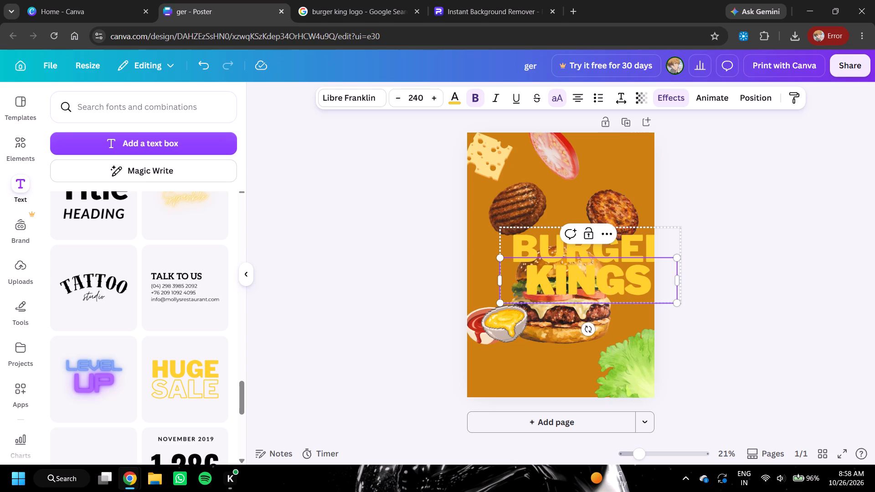
{"action": "double_click", "coordinate": [618, 288]}
{"action": "left_click", "coordinate": [760, 285]}
Move the two-line title up over the patties, centre it on the poster and shrink it until BURGER is about size 203.
{"action": "left_click_drag", "start_coordinate": [601, 263], "coordinate": [571, 195]}
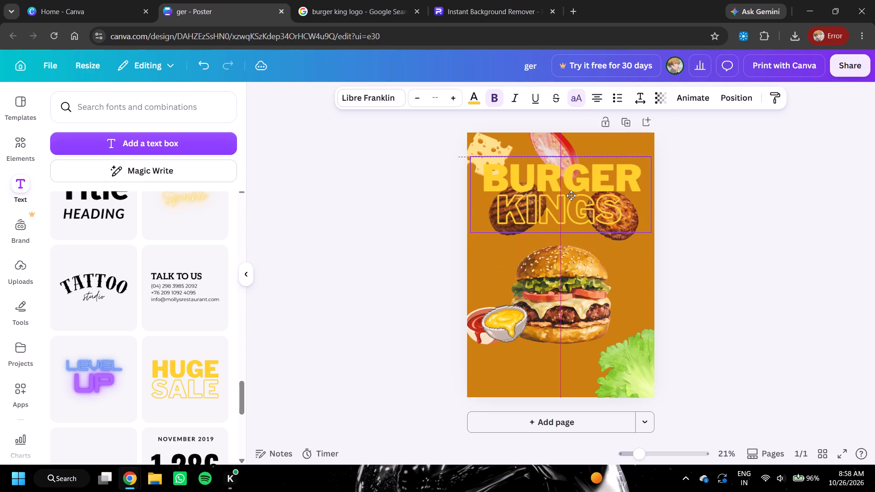
{"action": "left_click_drag", "start_coordinate": [571, 195], "coordinate": [573, 197]}
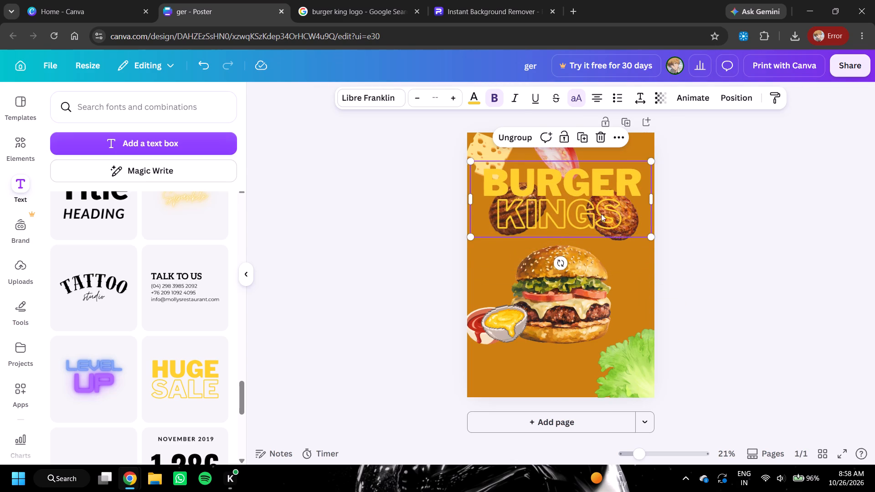
{"action": "left_click_drag", "start_coordinate": [651, 238], "coordinate": [630, 226]}
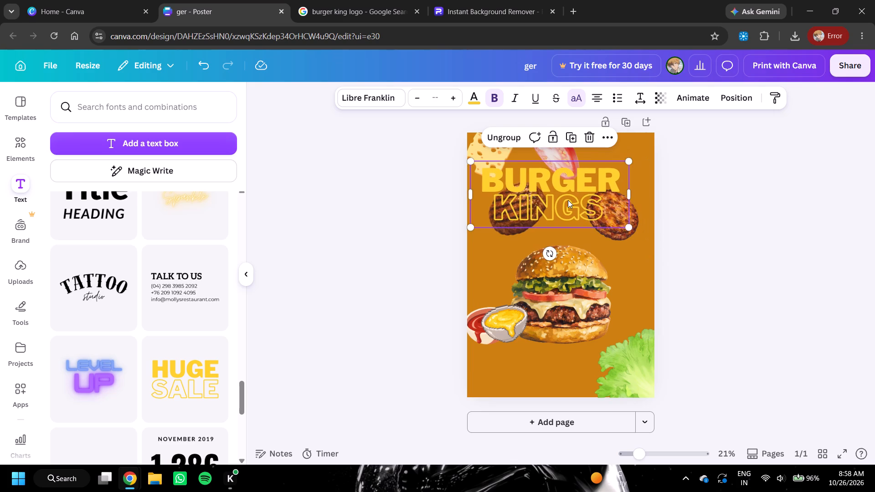
{"action": "left_click_drag", "start_coordinate": [568, 200], "coordinate": [582, 205]}
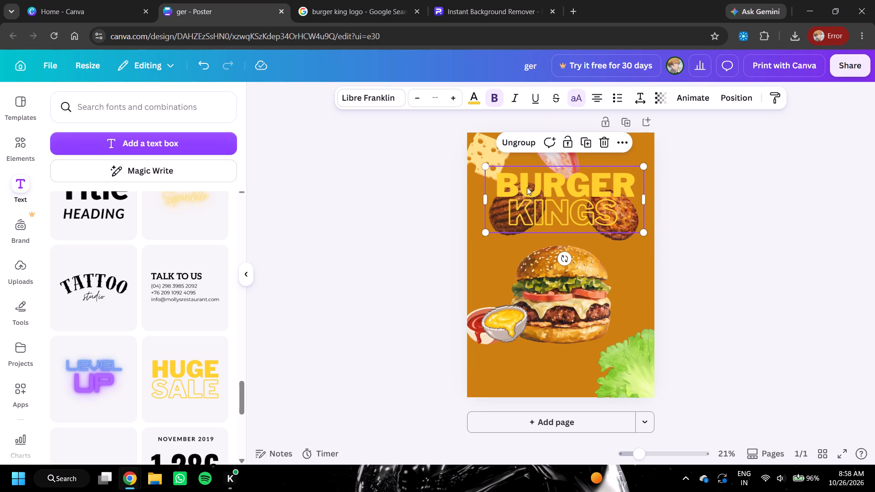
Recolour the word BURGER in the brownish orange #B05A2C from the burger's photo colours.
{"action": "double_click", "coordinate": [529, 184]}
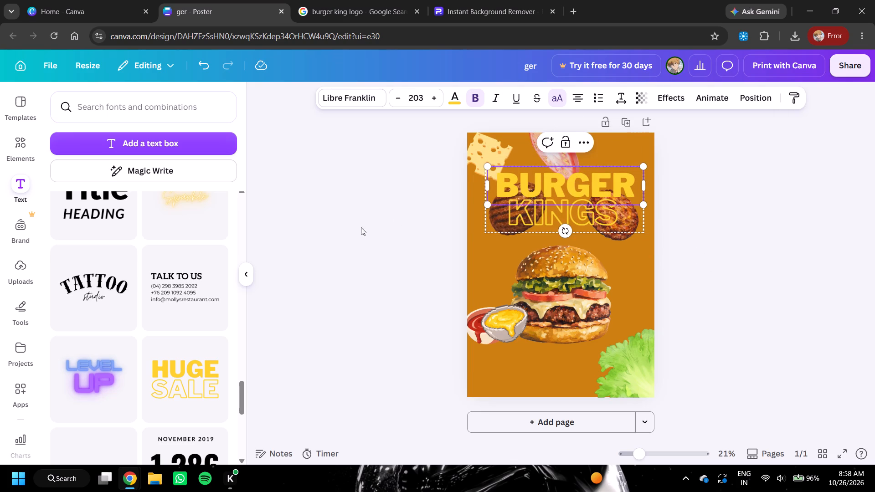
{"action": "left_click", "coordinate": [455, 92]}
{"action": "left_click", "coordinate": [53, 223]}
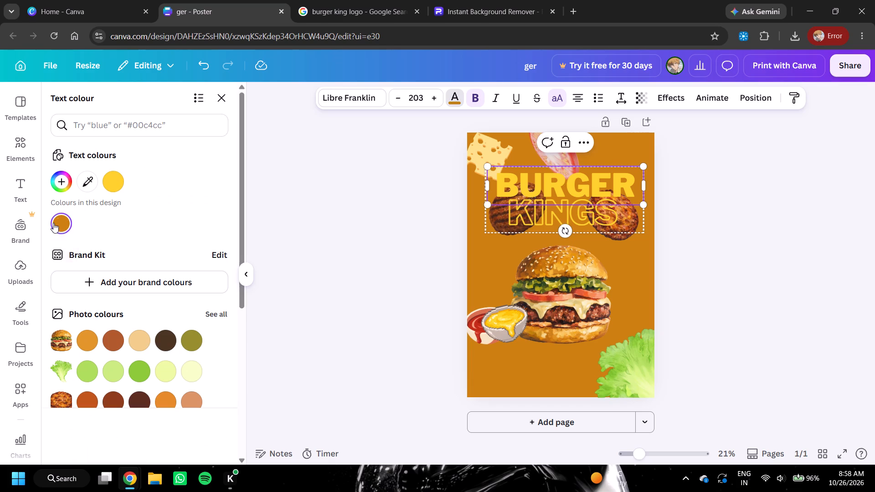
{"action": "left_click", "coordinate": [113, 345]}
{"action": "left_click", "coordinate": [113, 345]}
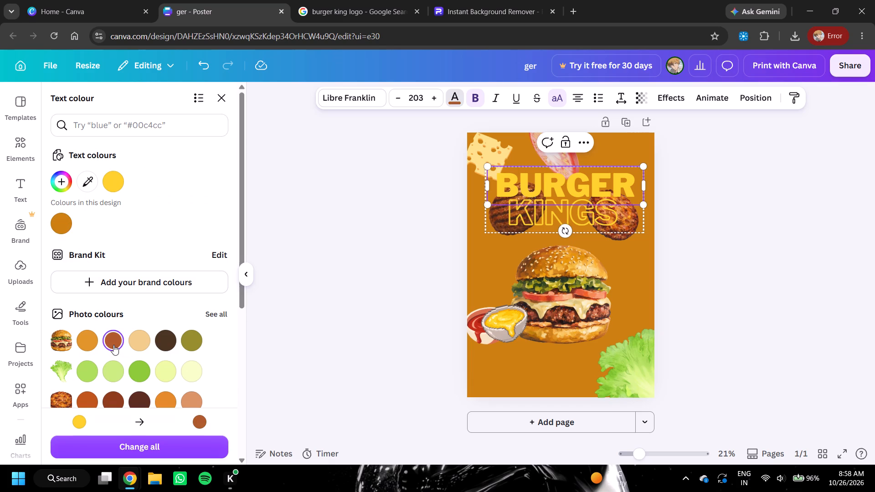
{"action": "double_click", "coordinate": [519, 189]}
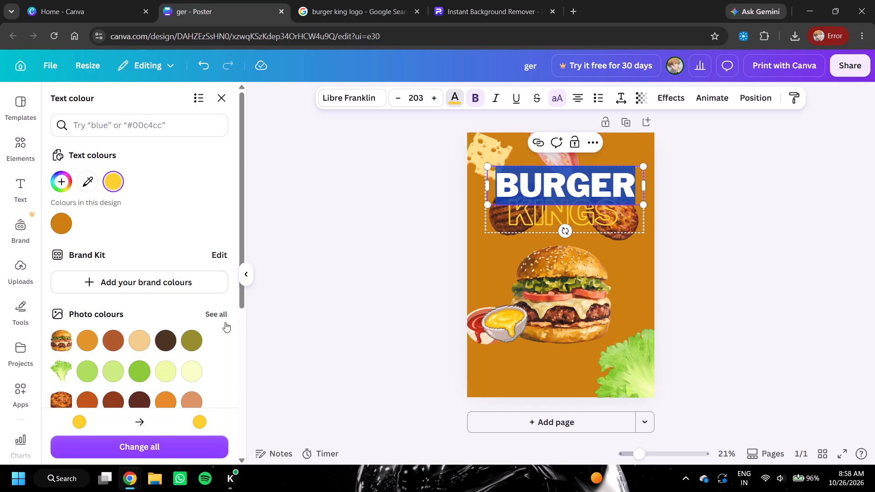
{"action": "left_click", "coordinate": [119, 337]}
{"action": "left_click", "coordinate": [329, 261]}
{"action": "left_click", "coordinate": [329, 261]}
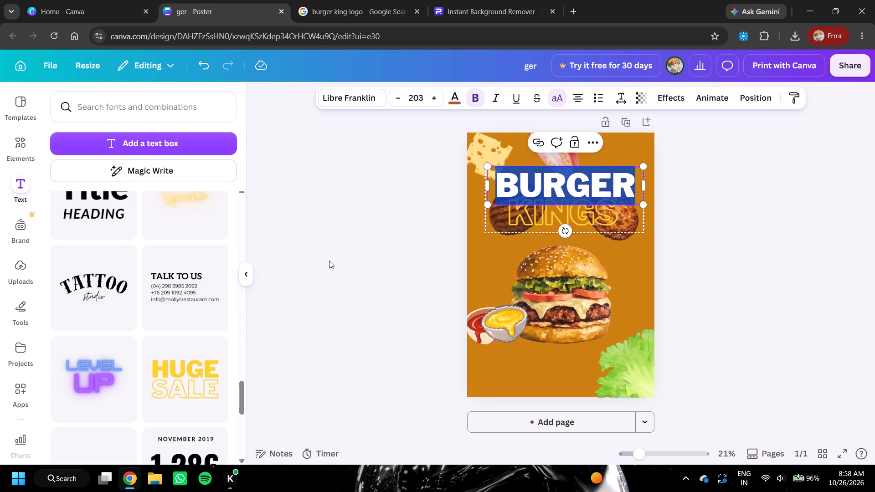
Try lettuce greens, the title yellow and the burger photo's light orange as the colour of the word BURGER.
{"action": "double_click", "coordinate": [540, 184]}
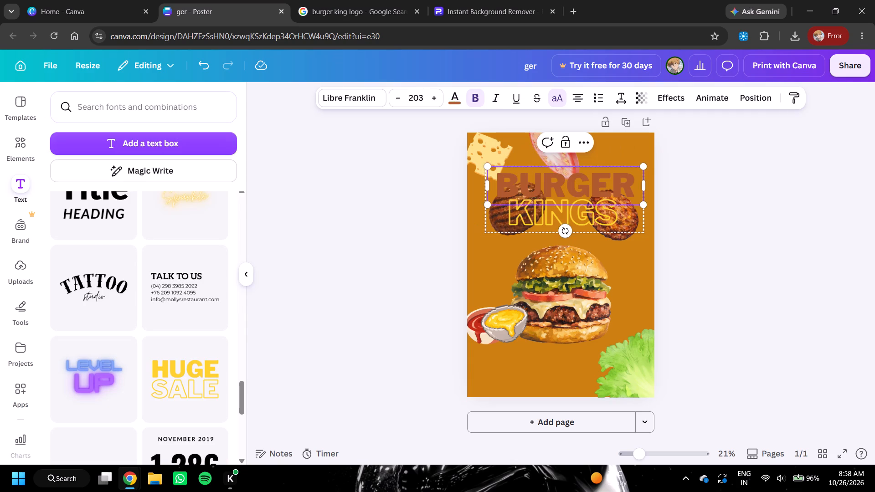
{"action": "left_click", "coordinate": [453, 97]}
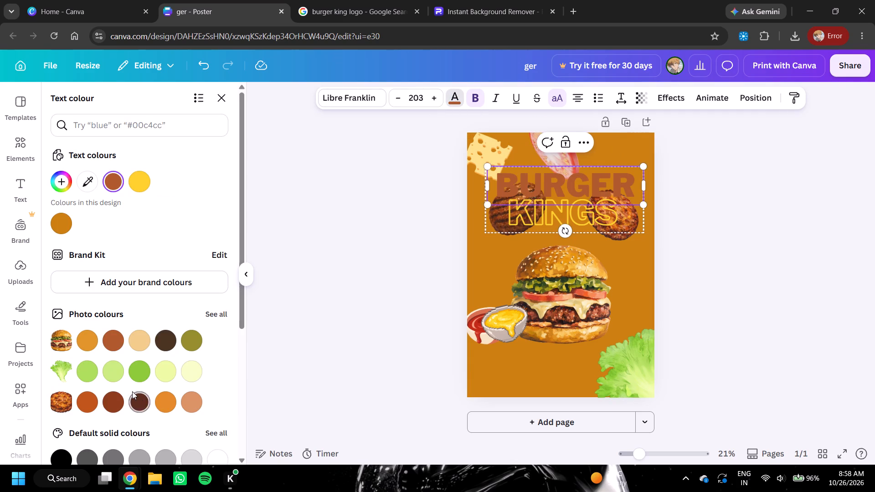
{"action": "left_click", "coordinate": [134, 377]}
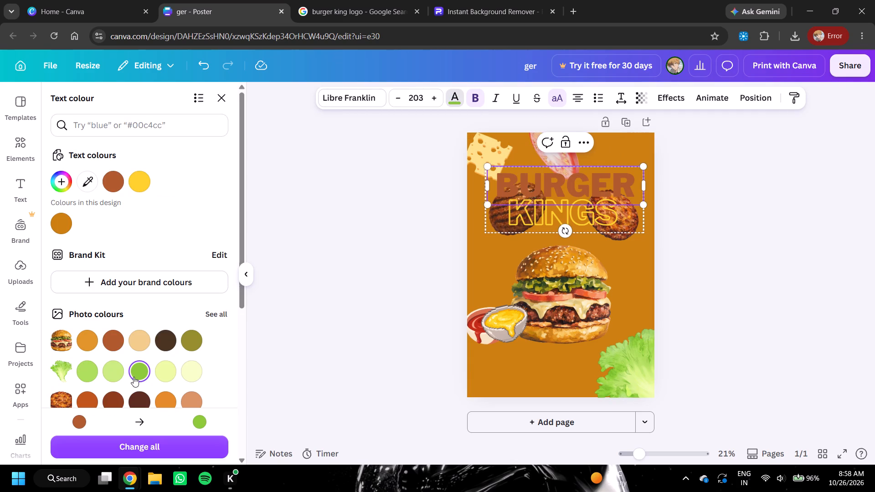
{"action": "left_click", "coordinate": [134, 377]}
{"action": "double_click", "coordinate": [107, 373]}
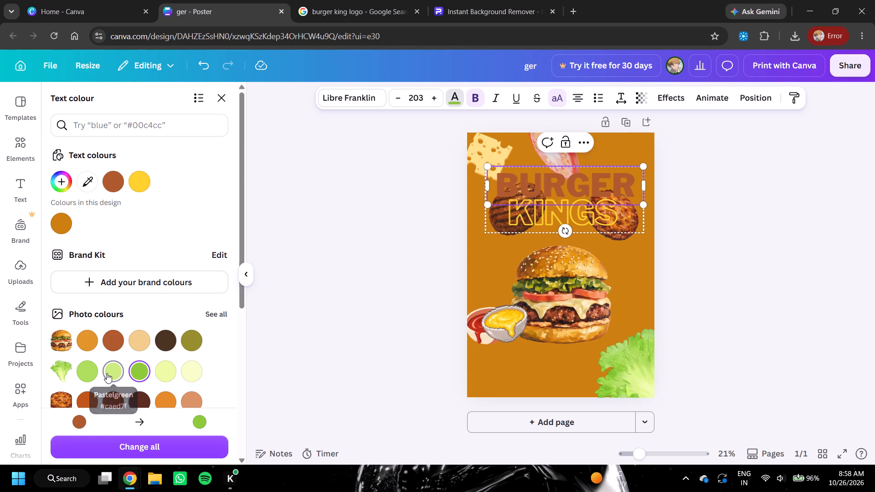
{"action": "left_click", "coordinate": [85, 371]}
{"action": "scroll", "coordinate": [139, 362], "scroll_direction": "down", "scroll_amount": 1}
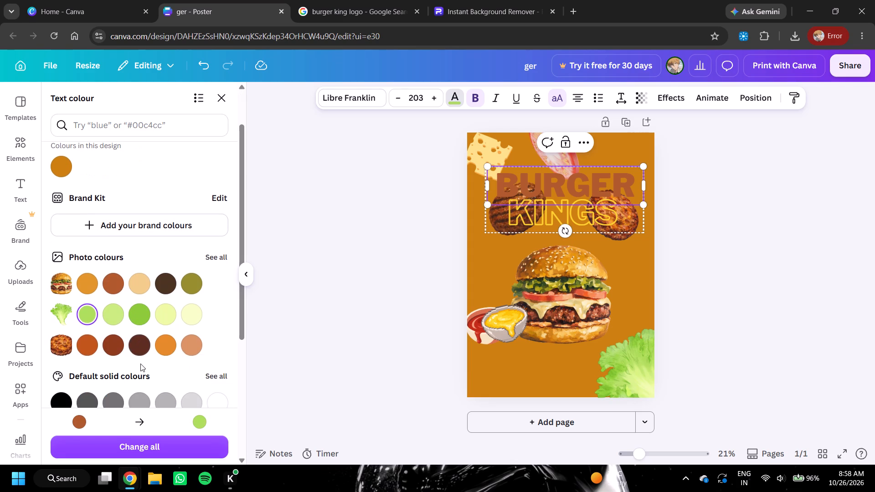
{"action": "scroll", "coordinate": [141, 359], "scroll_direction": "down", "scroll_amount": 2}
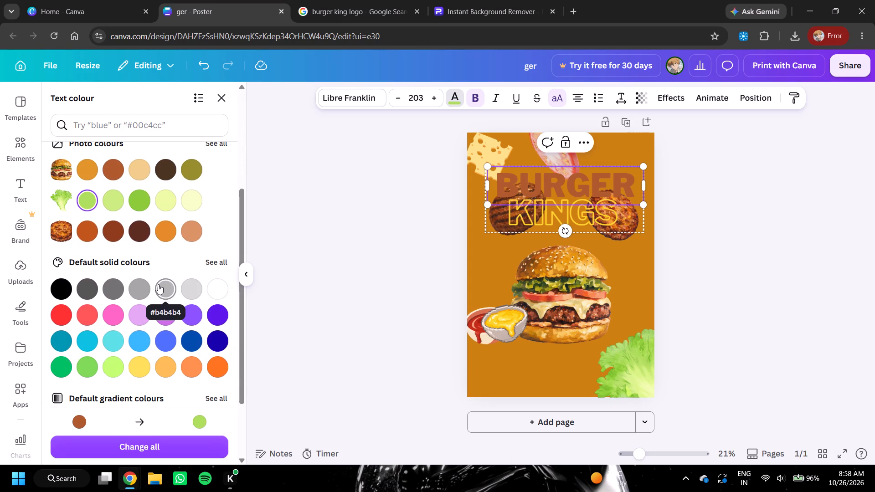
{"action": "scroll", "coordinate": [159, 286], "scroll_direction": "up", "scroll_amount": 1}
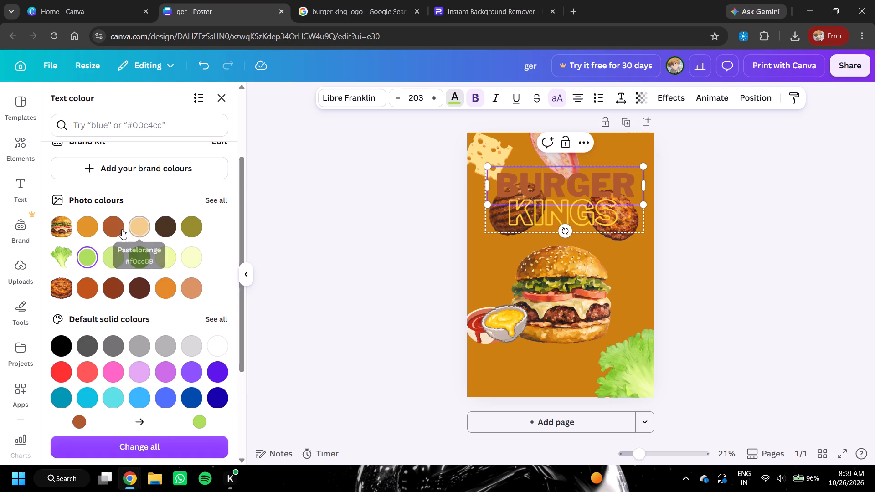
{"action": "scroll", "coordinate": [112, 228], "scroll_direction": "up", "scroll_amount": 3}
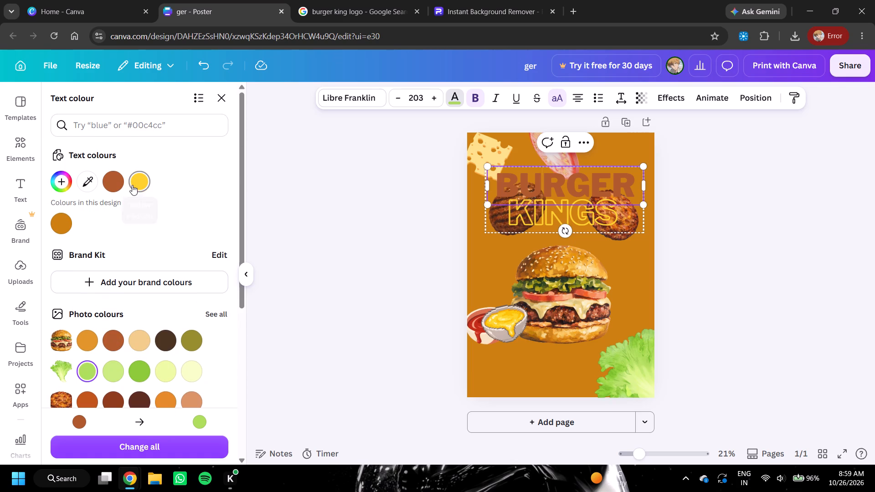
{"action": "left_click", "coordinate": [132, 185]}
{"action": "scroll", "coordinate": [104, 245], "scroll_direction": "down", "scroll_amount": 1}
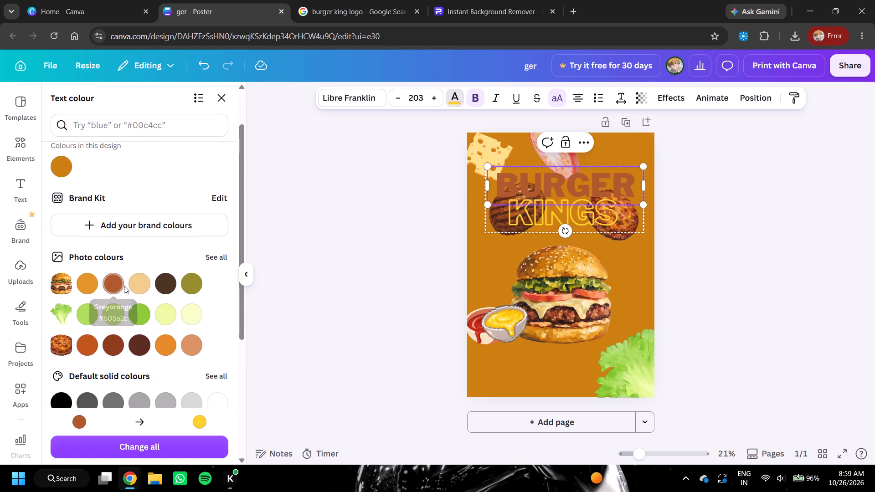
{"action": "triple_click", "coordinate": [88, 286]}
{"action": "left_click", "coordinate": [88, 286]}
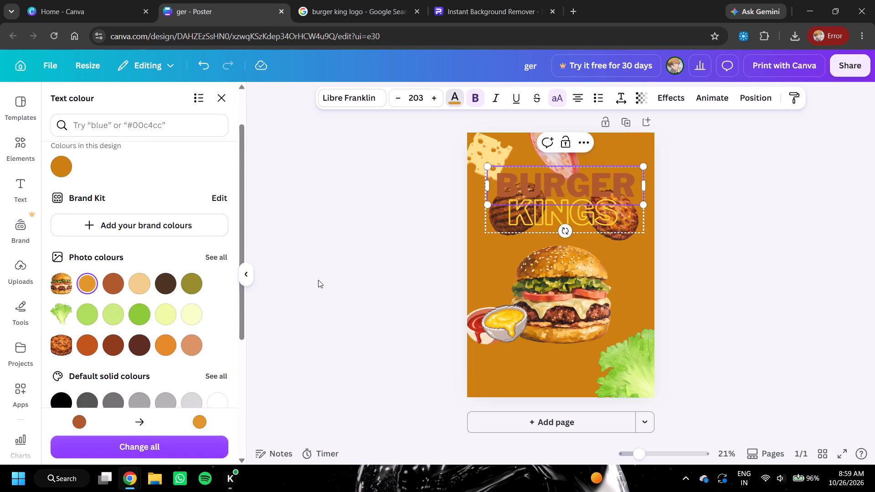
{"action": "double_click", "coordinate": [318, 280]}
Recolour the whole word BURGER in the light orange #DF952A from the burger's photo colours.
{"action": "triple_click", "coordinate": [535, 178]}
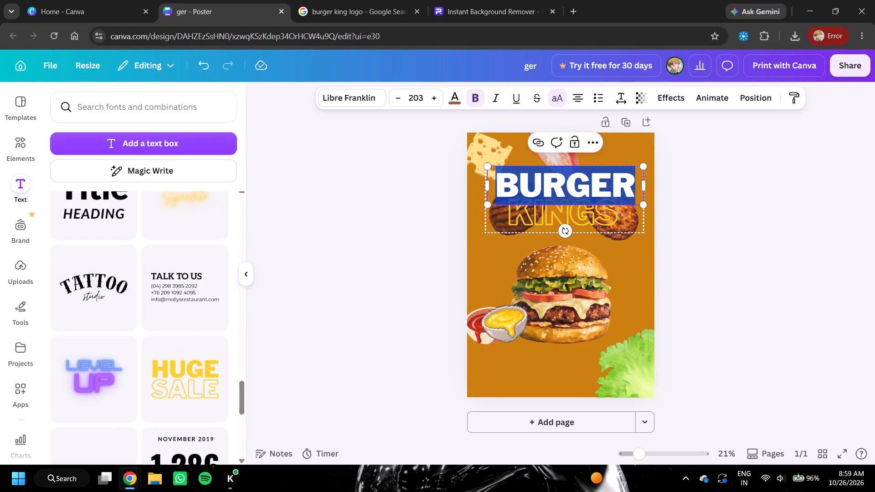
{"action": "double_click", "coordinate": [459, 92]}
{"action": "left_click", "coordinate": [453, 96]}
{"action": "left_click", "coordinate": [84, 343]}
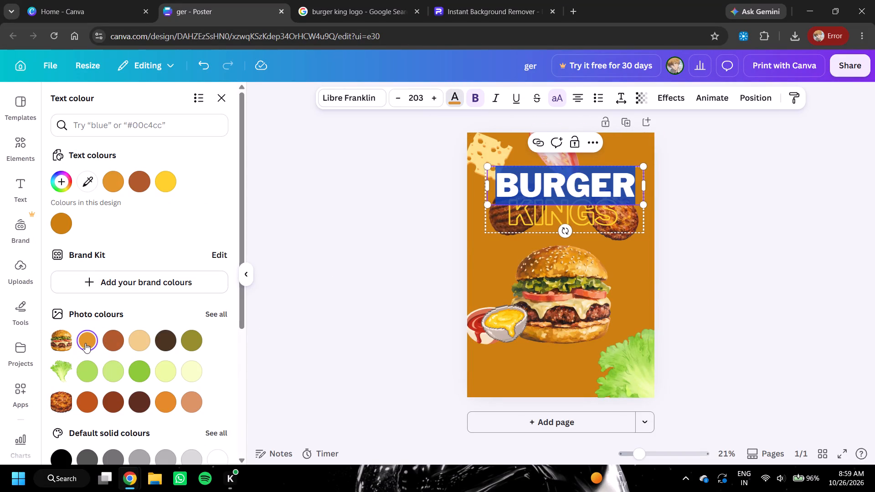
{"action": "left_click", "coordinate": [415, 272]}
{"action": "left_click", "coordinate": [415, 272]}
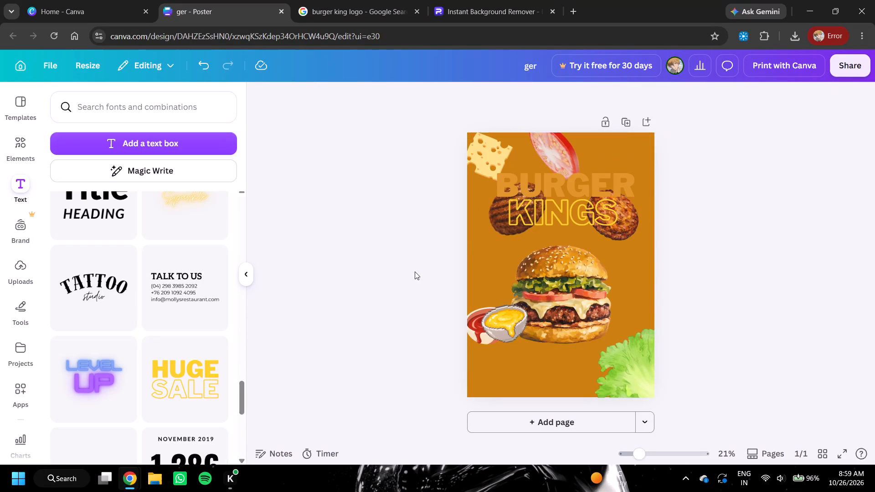
Mix a custom solid colour for the word BURGER, ending on the pale yellow-orange #FFCE62.
{"action": "triple_click", "coordinate": [545, 185]}
{"action": "left_click", "coordinate": [545, 185]}
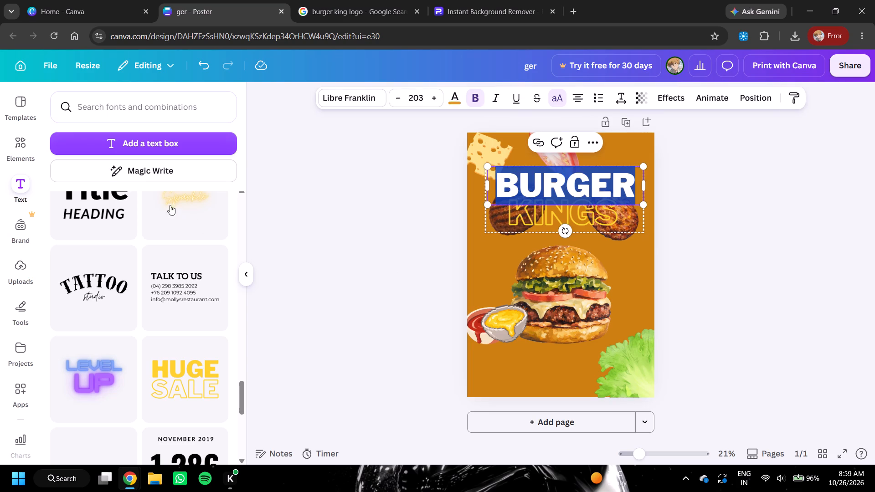
{"action": "left_click", "coordinate": [453, 105]}
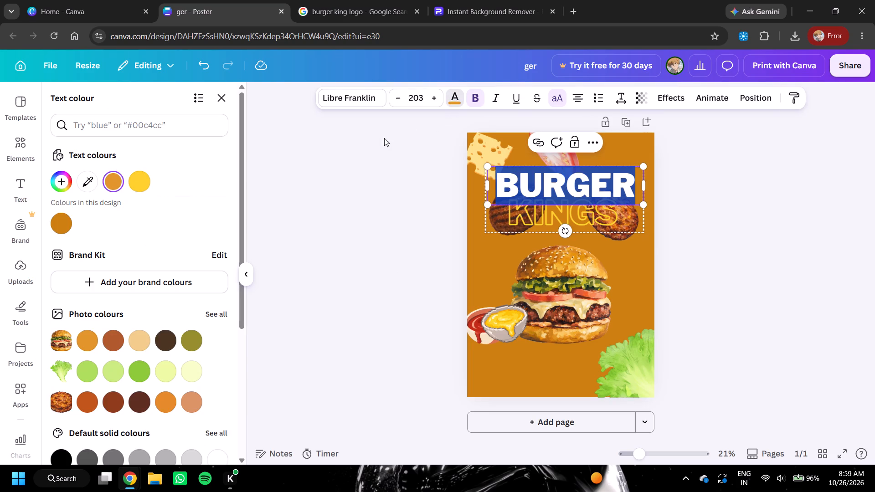
{"action": "left_click", "coordinate": [67, 184]}
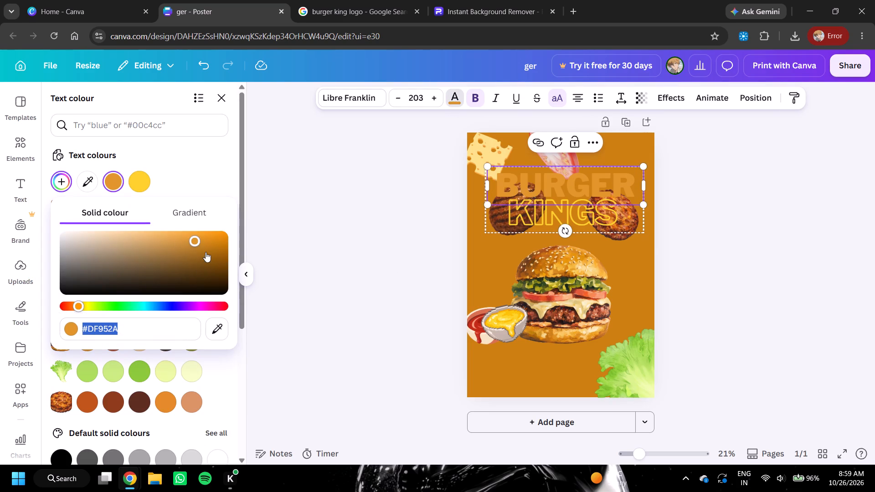
{"action": "left_click_drag", "start_coordinate": [197, 241], "coordinate": [206, 233]}
{"action": "left_click", "coordinate": [211, 231]}
{"action": "left_click_drag", "start_coordinate": [217, 229], "coordinate": [238, 228]}
{"action": "left_click_drag", "start_coordinate": [210, 232], "coordinate": [239, 259]}
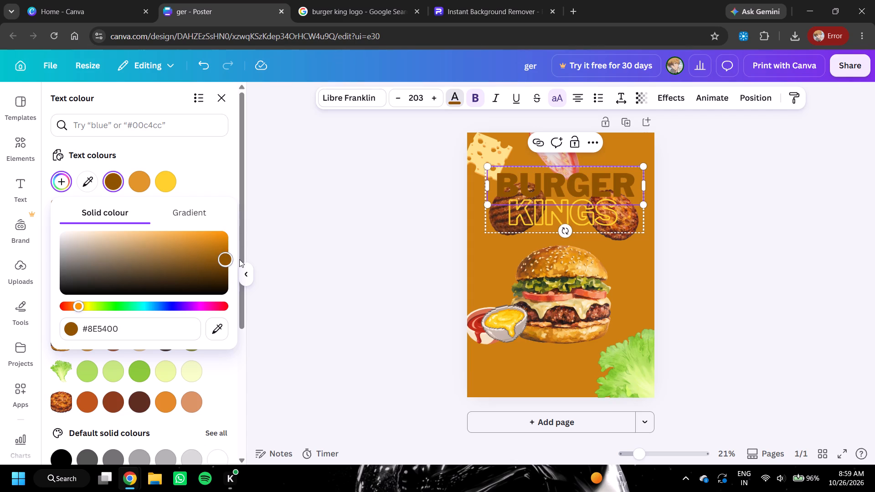
{"action": "left_click_drag", "start_coordinate": [239, 259], "coordinate": [242, 279]}
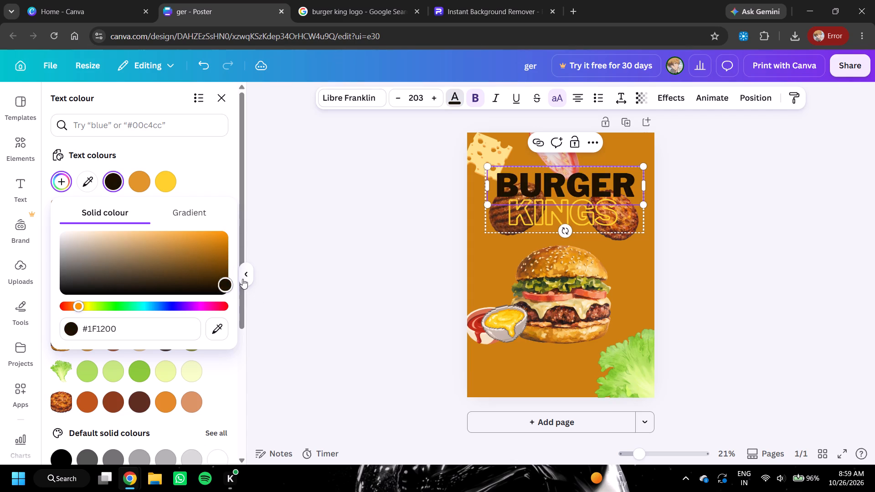
{"action": "left_click_drag", "start_coordinate": [242, 279], "coordinate": [159, 237]}
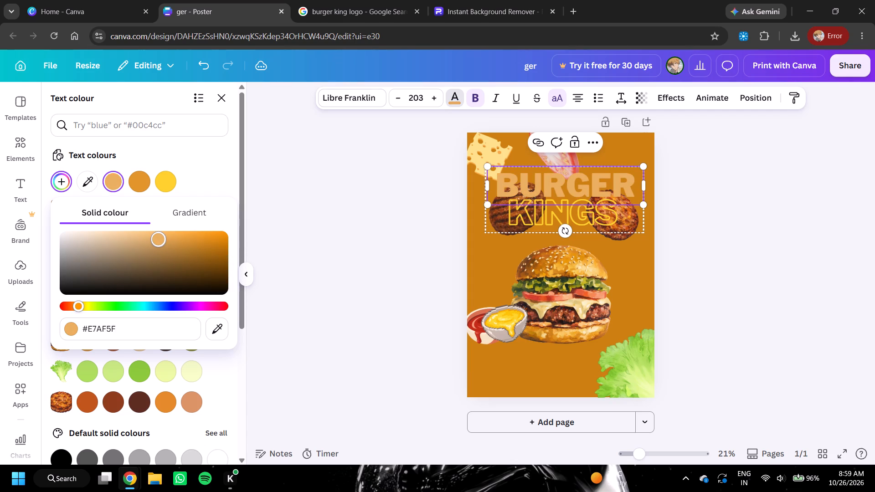
{"action": "left_click_drag", "start_coordinate": [159, 237], "coordinate": [114, 232]}
{"action": "left_click_drag", "start_coordinate": [76, 307], "coordinate": [81, 308]}
{"action": "left_click_drag", "start_coordinate": [114, 232], "coordinate": [165, 225]}
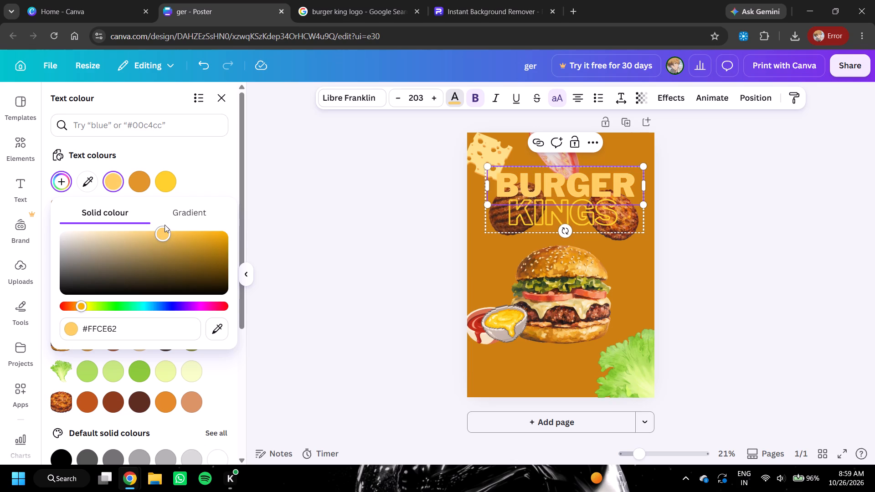
Adjust the custom solid colour of the word BURGER, ending on the pale yellow-orange #FFCB59.
{"action": "left_click_drag", "start_coordinate": [165, 225], "coordinate": [181, 226]}
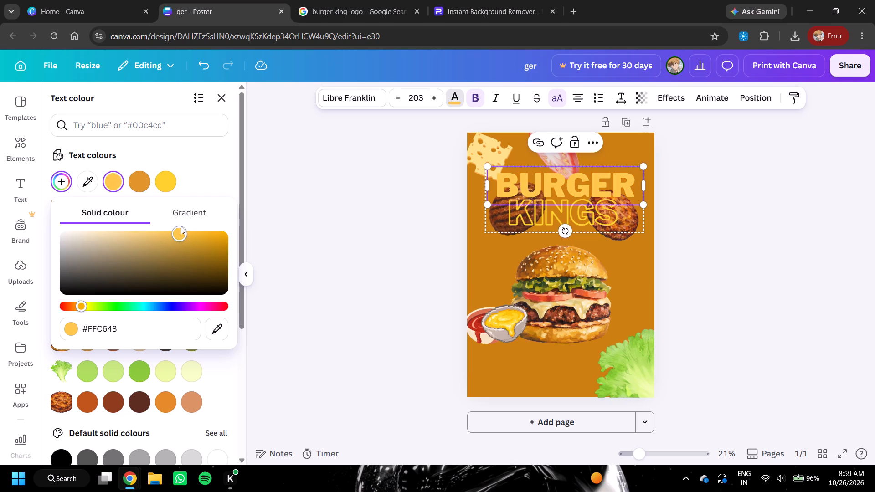
{"action": "left_click_drag", "start_coordinate": [181, 226], "coordinate": [198, 226]}
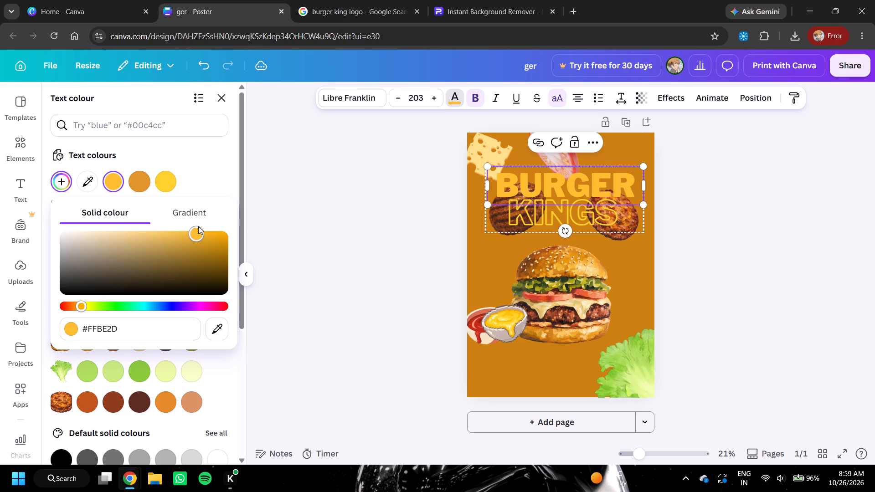
{"action": "left_click_drag", "start_coordinate": [198, 226], "coordinate": [204, 255]}
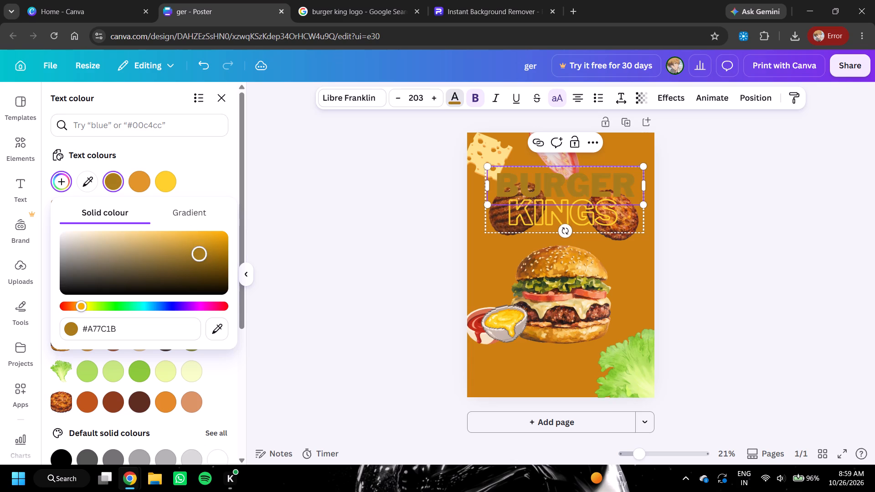
{"action": "left_click_drag", "start_coordinate": [204, 255], "coordinate": [232, 216]}
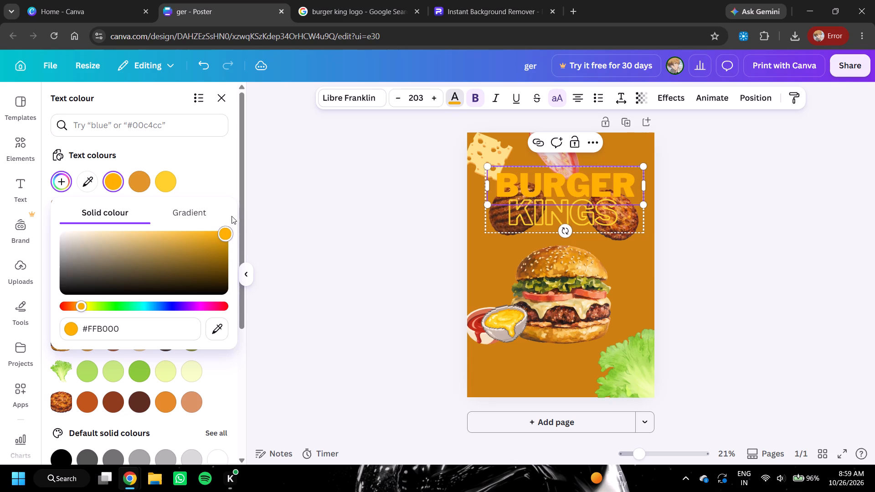
{"action": "left_click_drag", "start_coordinate": [232, 216], "coordinate": [169, 223]}
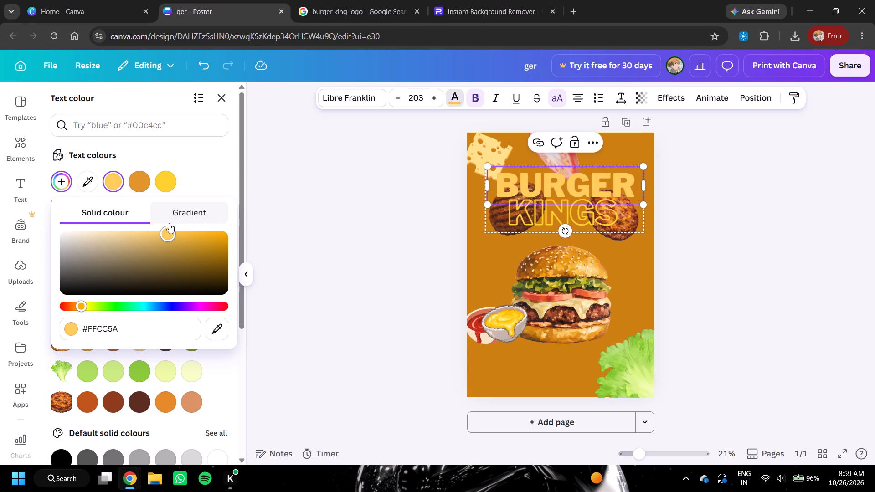
{"action": "left_click_drag", "start_coordinate": [169, 223], "coordinate": [170, 224]}
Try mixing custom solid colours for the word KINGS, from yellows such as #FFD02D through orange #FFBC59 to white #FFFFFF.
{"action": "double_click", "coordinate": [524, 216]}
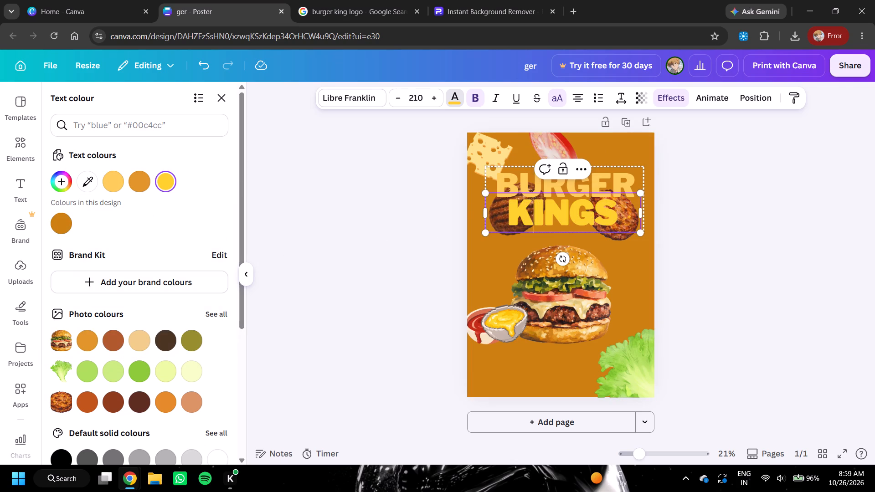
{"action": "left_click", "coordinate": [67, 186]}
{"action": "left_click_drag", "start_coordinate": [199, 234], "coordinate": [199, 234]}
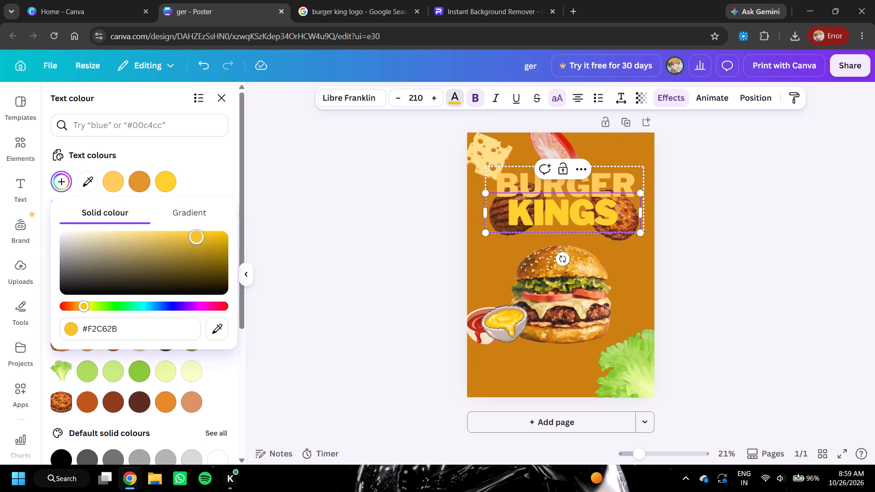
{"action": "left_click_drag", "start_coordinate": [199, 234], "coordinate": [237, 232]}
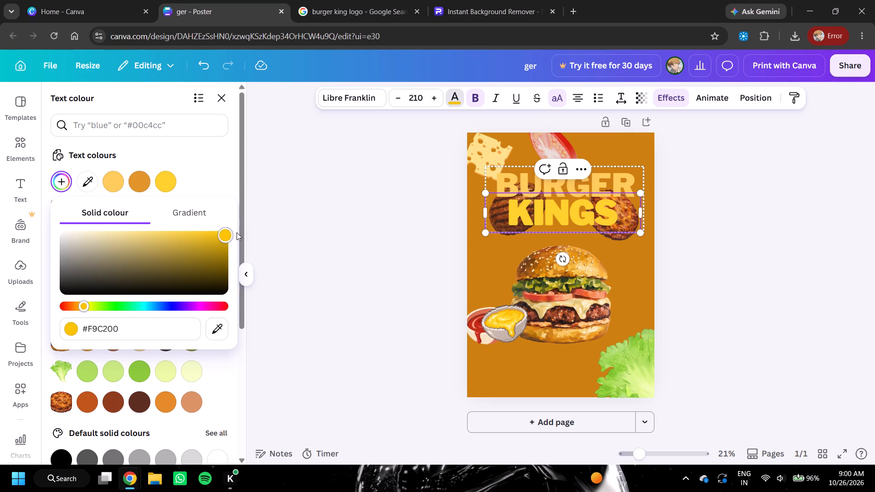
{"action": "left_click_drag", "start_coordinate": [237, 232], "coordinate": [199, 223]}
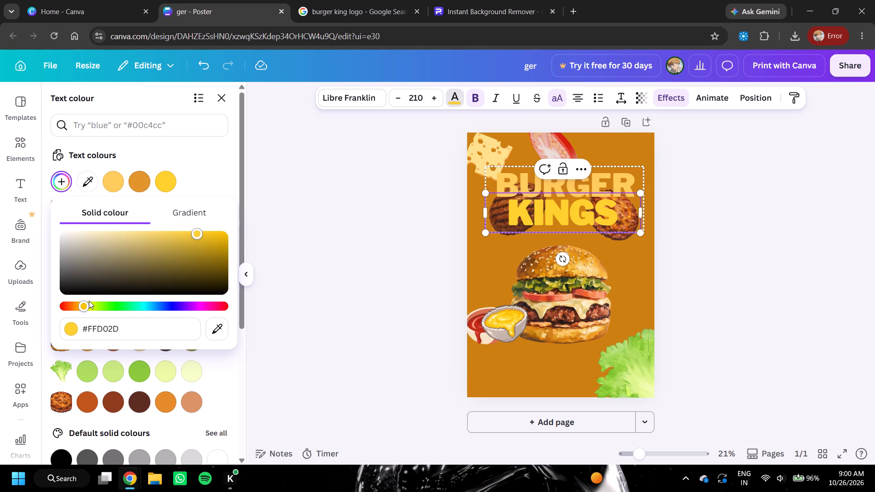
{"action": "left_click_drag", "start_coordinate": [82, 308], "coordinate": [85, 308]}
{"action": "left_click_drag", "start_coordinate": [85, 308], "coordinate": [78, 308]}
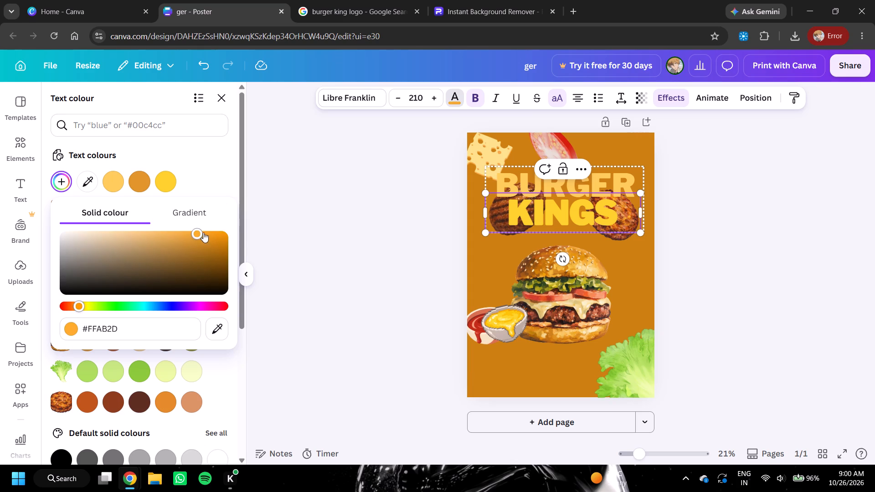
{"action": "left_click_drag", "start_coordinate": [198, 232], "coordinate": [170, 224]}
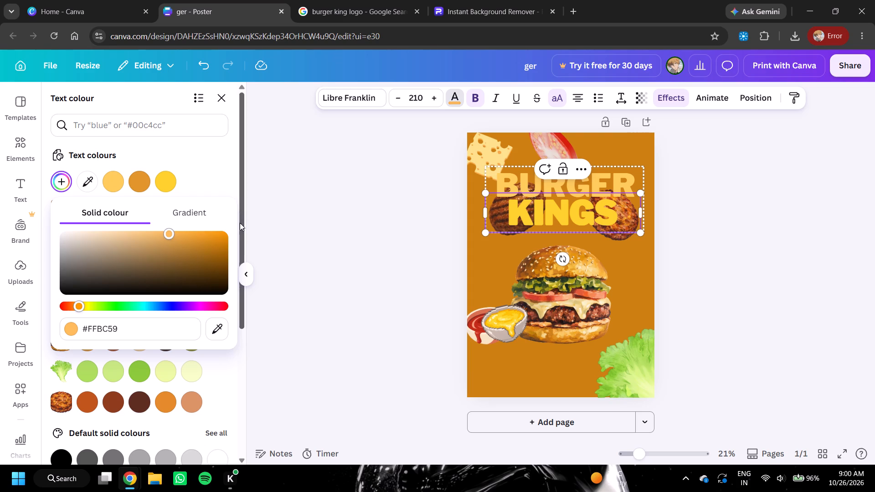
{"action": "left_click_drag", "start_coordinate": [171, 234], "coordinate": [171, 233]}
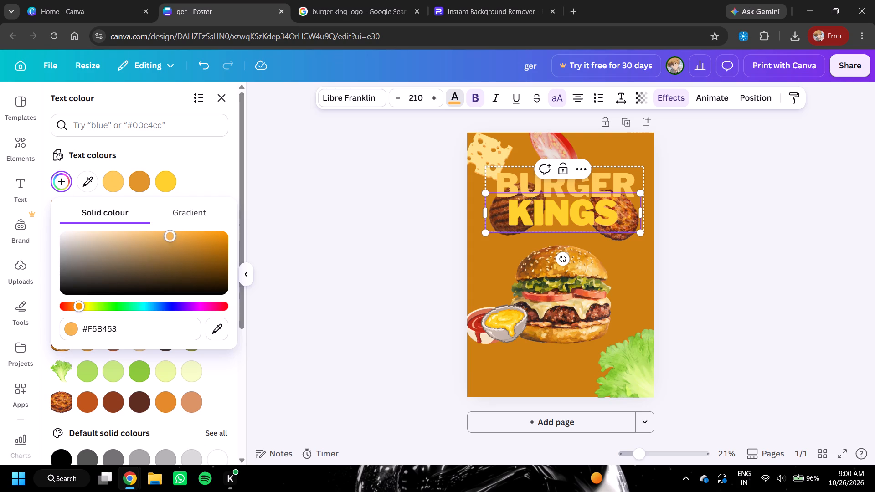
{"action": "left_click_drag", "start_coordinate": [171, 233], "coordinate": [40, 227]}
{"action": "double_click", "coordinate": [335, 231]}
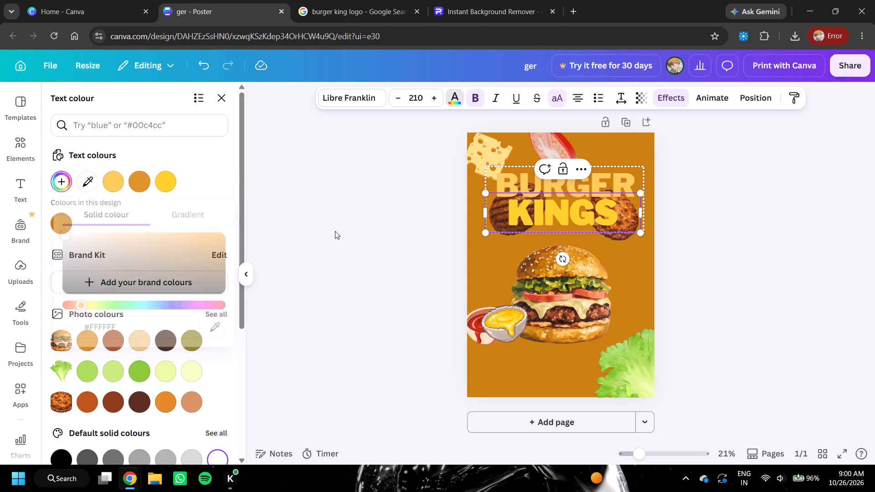
Recolour the whole outlined word KINGS in the default solid white #ffffff.
{"action": "double_click", "coordinate": [569, 214]}
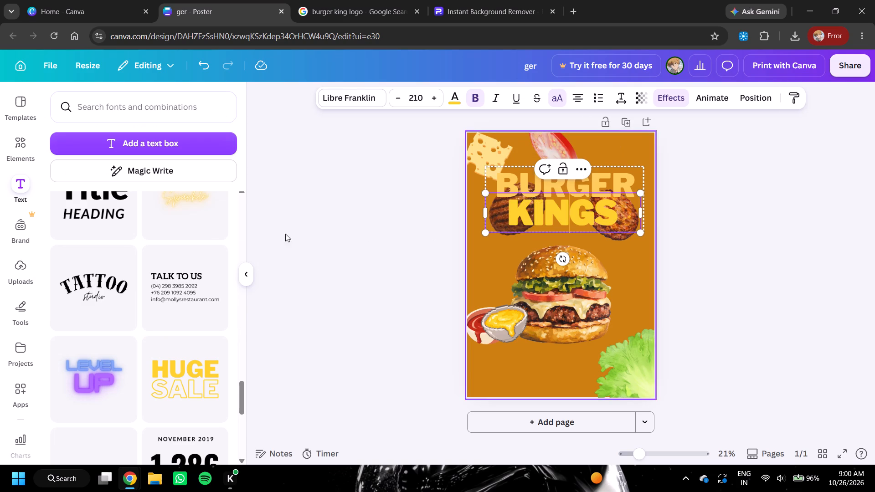
{"action": "left_click", "coordinate": [456, 93]}
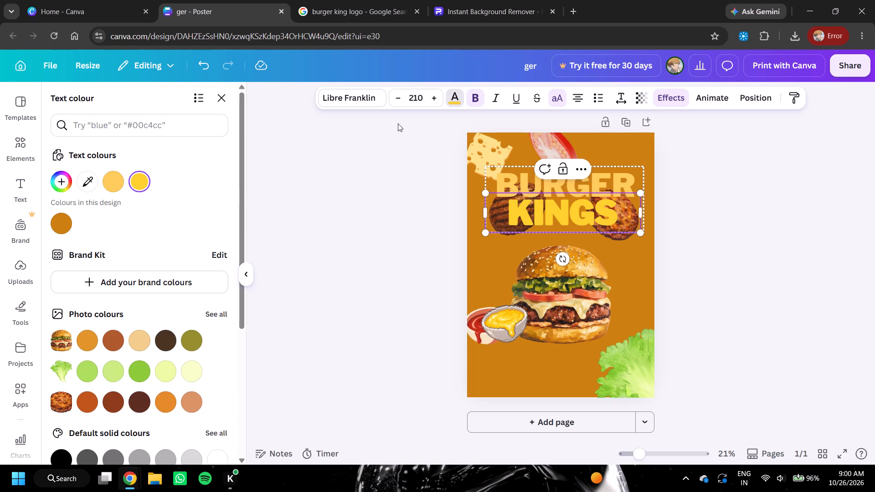
{"action": "double_click", "coordinate": [457, 108]}
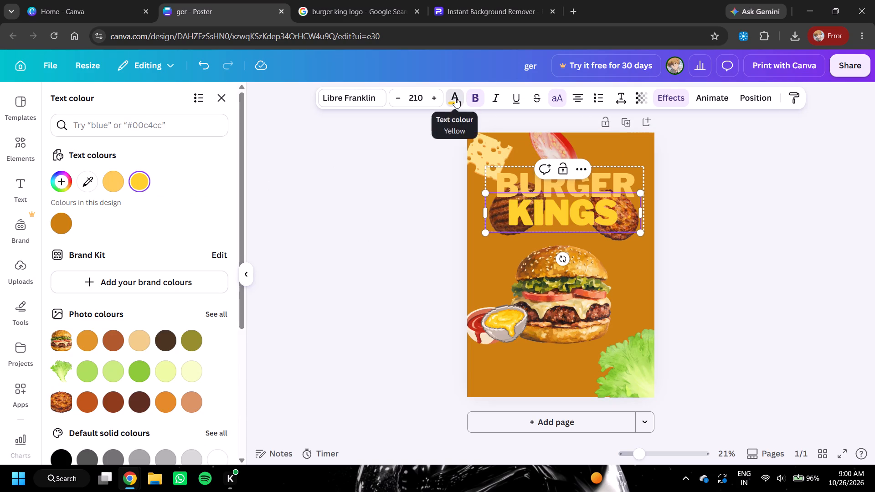
{"action": "left_click", "coordinate": [455, 98]}
{"action": "scroll", "coordinate": [170, 264], "scroll_direction": "up", "scroll_amount": 3}
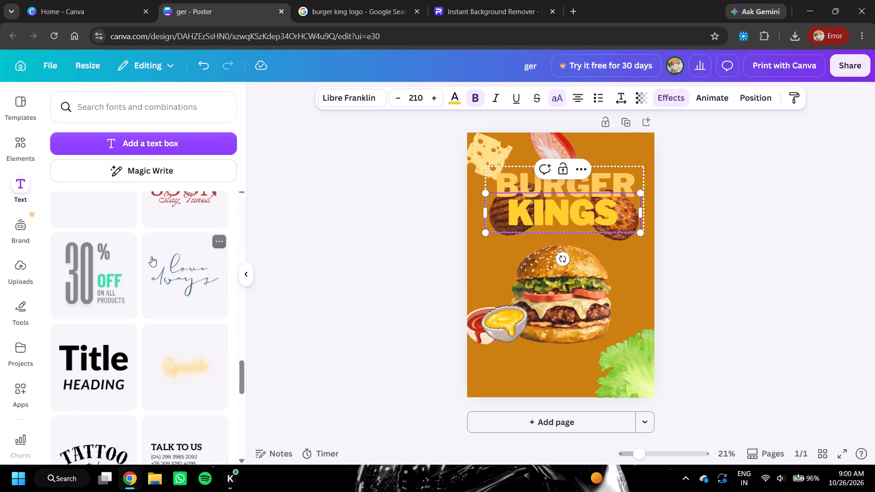
{"action": "double_click", "coordinate": [456, 97]}
{"action": "left_click", "coordinate": [456, 97]}
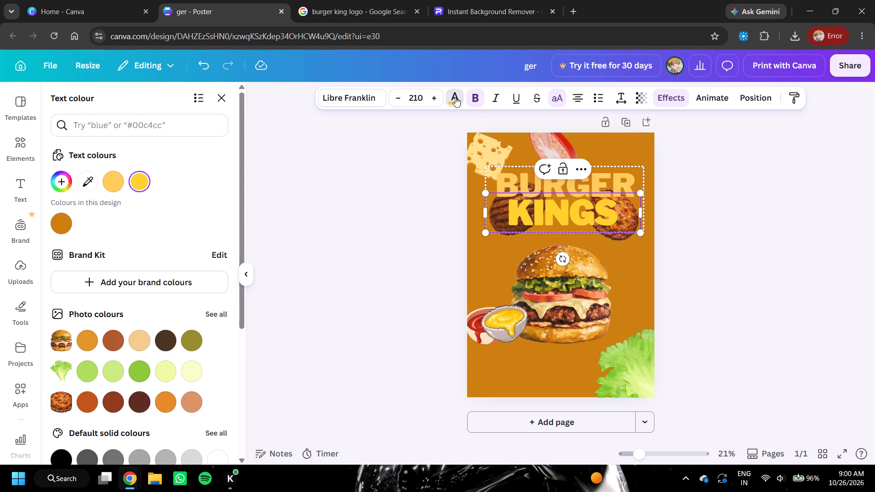
{"action": "scroll", "coordinate": [129, 348], "scroll_direction": "down", "scroll_amount": 2}
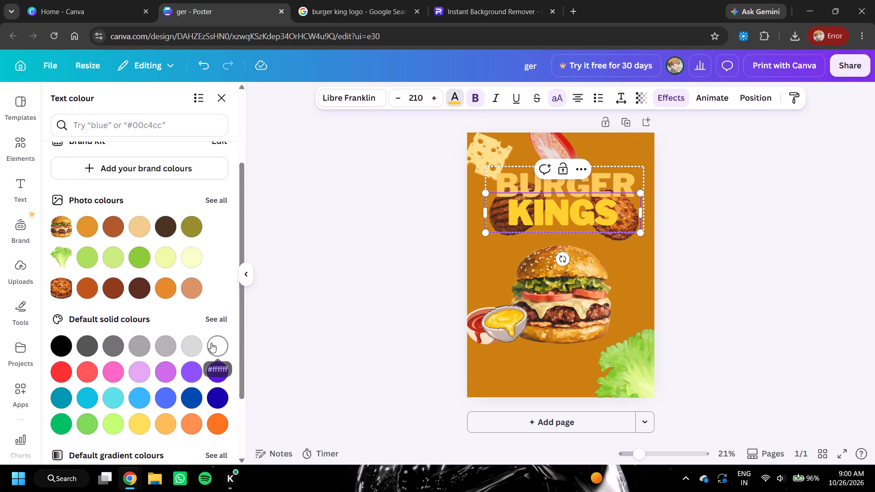
{"action": "left_click", "coordinate": [566, 200]}
{"action": "triple_click", "coordinate": [554, 209]}
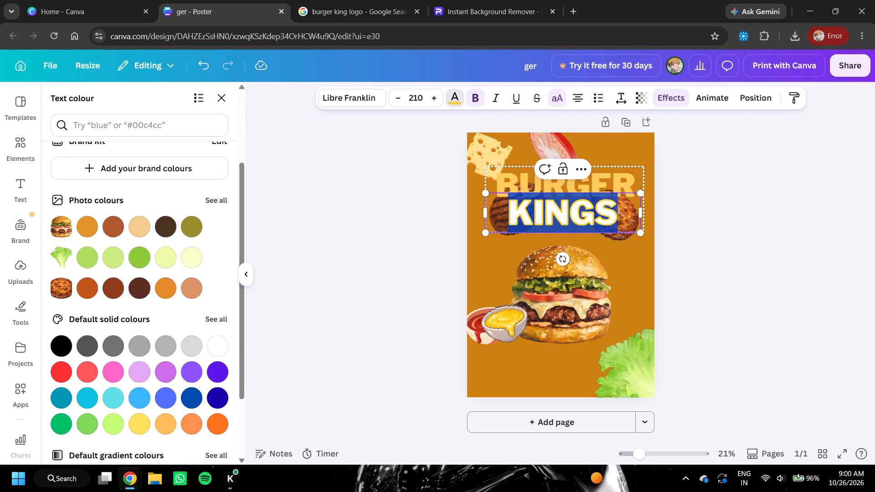
{"action": "left_click", "coordinate": [213, 344]}
{"action": "double_click", "coordinate": [335, 284]}
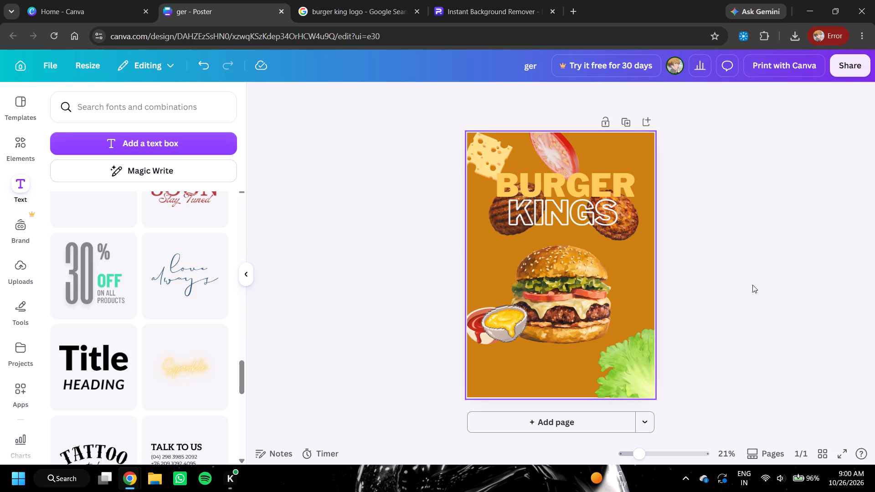
Unlock the burger in the middle of the poster and duplicate it.
{"action": "left_click", "coordinate": [583, 298]}
{"action": "double_click", "coordinate": [540, 214]}
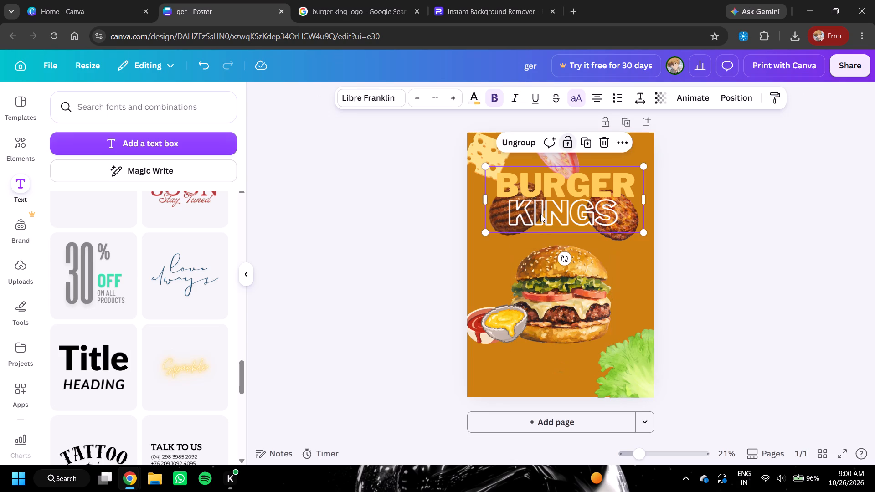
{"action": "double_click", "coordinate": [557, 278]}
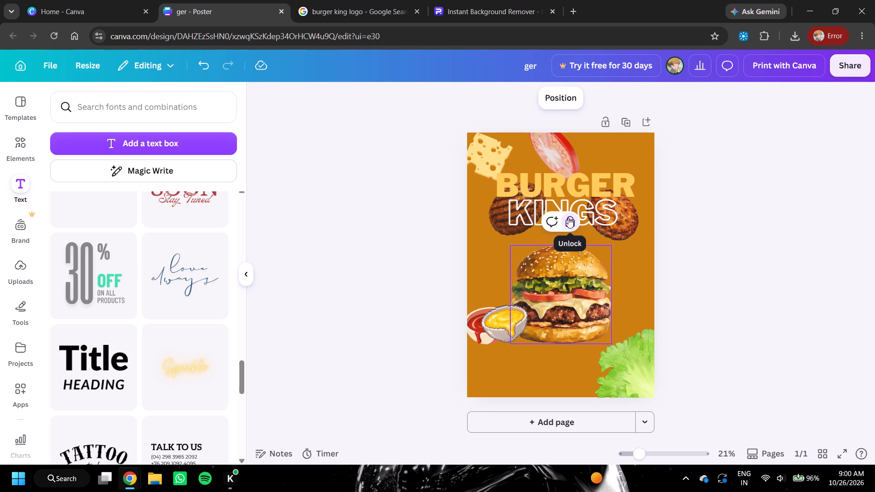
{"action": "double_click", "coordinate": [568, 218]}
{"action": "double_click", "coordinate": [565, 220]}
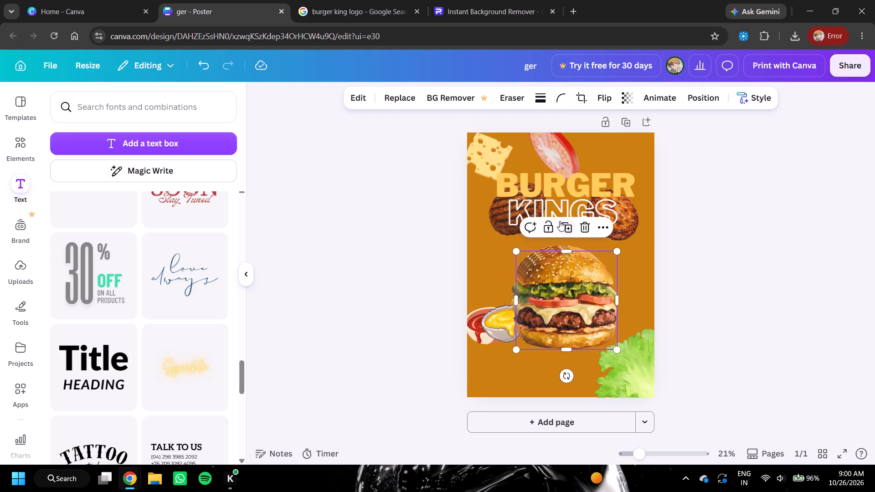
Move the topmost burger copy slightly down and lock the burger just behind it.
{"action": "left_click", "coordinate": [561, 284]}
{"action": "left_click_drag", "start_coordinate": [561, 284], "coordinate": [563, 297]}
{"action": "left_click", "coordinate": [563, 298]}
{"action": "left_click", "coordinate": [564, 302]}
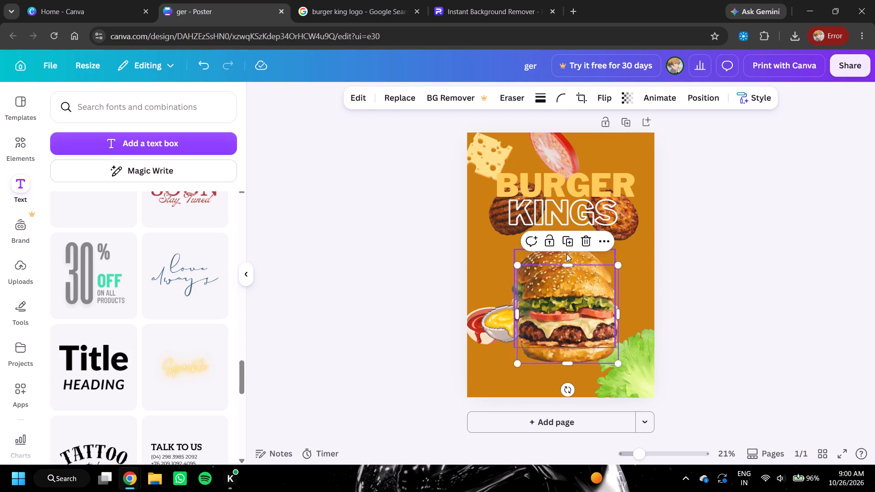
{"action": "double_click", "coordinate": [566, 254]}
{"action": "left_click", "coordinate": [551, 225]}
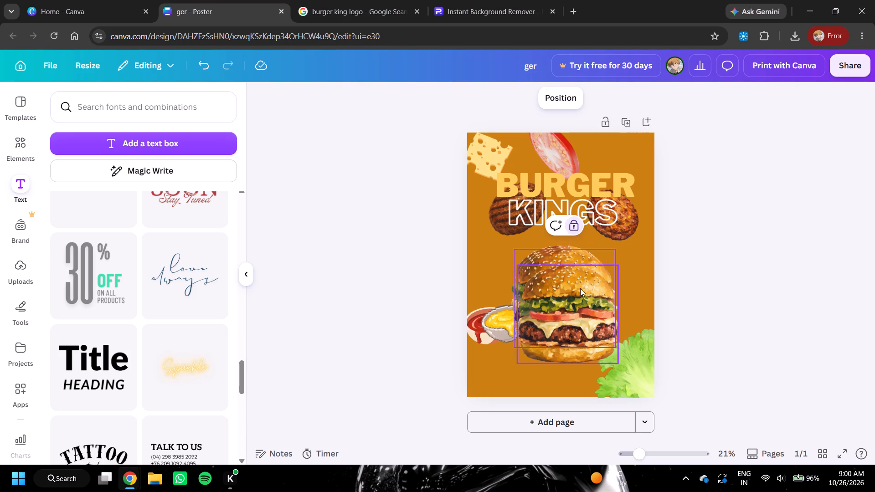
Enlarge the unlocked burger copy and place it so it runs off the poster's right edge, just below the title.
{"action": "left_click_drag", "start_coordinate": [580, 288], "coordinate": [587, 280]}
{"action": "left_click_drag", "start_coordinate": [588, 279], "coordinate": [590, 272]}
{"action": "left_click", "coordinate": [590, 272]}
{"action": "left_click_drag", "start_coordinate": [616, 361], "coordinate": [643, 400]}
{"action": "left_click_drag", "start_coordinate": [607, 331], "coordinate": [624, 287]}
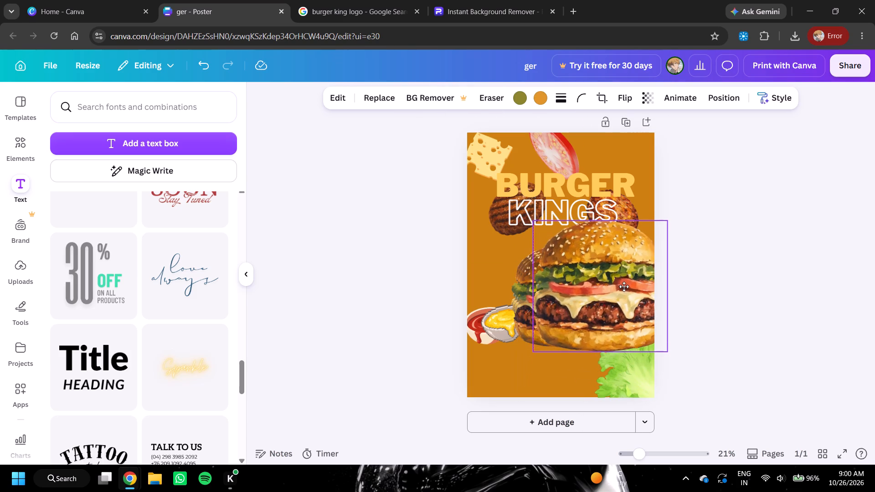
{"action": "left_click_drag", "start_coordinate": [624, 287], "coordinate": [624, 287]}
Send the enlarged burger copy backward and to the back of the layer order.
{"action": "left_click", "coordinate": [637, 202]}
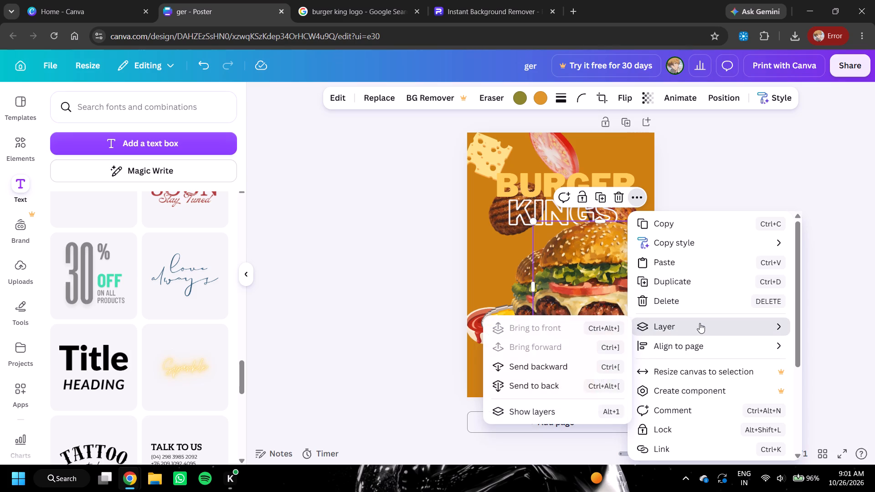
{"action": "left_click", "coordinate": [584, 371]}
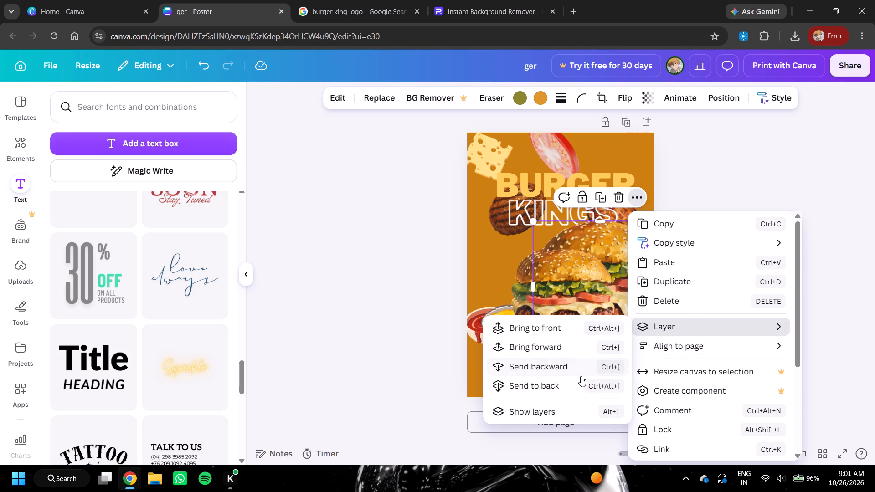
{"action": "left_click", "coordinate": [579, 381]}
{"action": "left_click", "coordinate": [405, 322]}
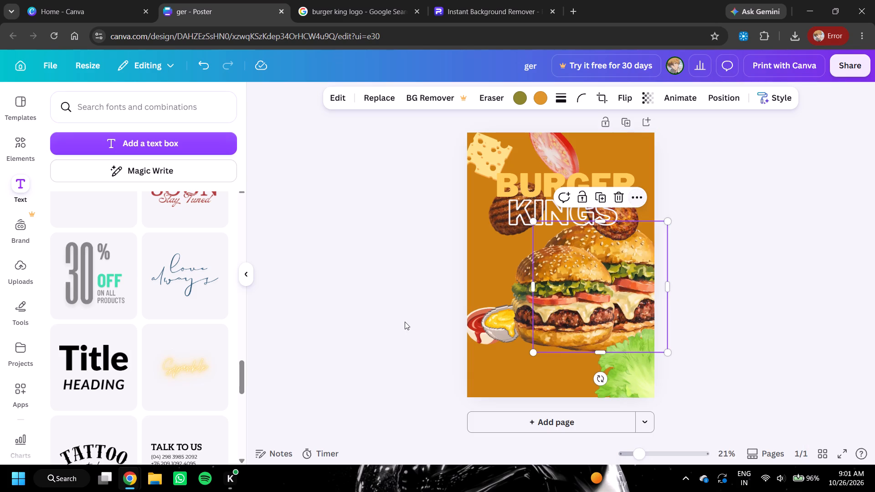
Resize the back burger copy and place it behind the main burger, offset up and right, slightly overrunning the poster's right edge.
{"action": "left_click", "coordinate": [628, 317]}
{"action": "left_click_drag", "start_coordinate": [672, 352], "coordinate": [698, 422]}
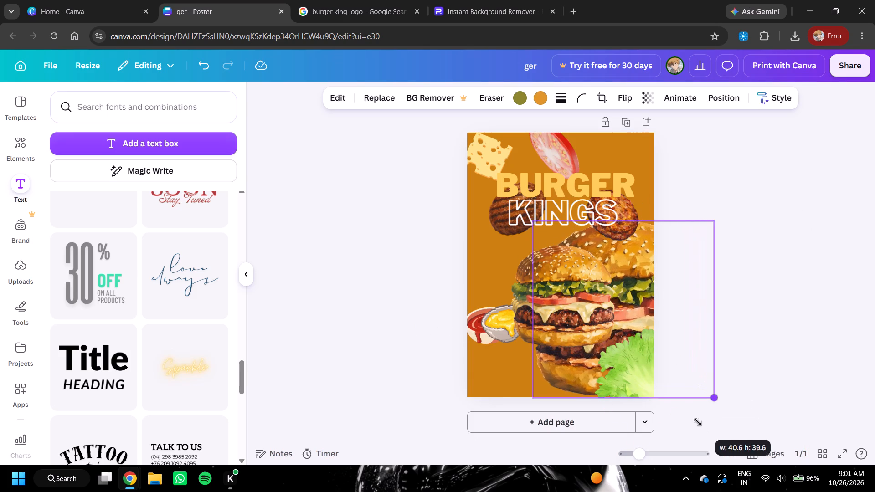
{"action": "left_click_drag", "start_coordinate": [698, 422], "coordinate": [698, 421]}
{"action": "left_click_drag", "start_coordinate": [630, 305], "coordinate": [625, 267]}
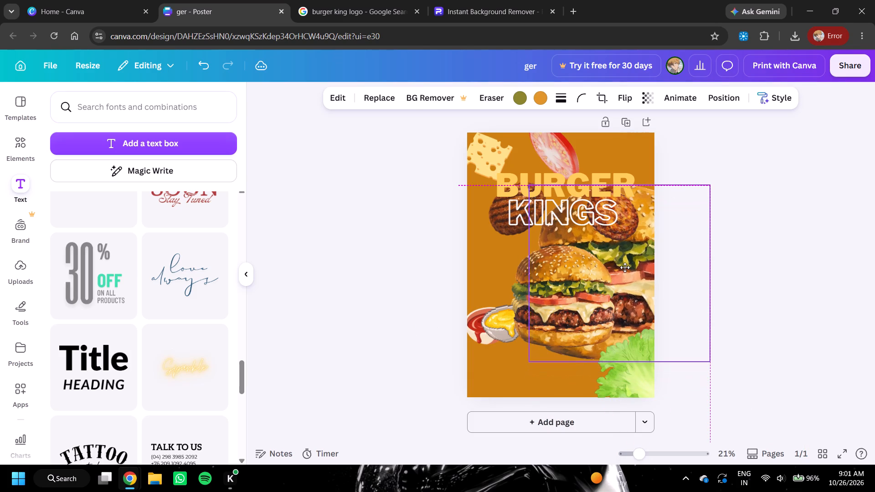
{"action": "left_click_drag", "start_coordinate": [625, 267], "coordinate": [620, 277]}
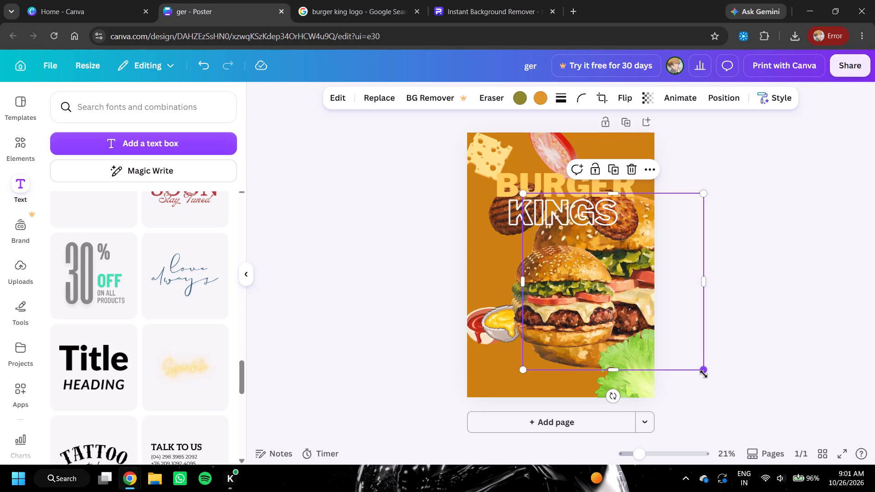
{"action": "left_click_drag", "start_coordinate": [704, 374], "coordinate": [695, 359]}
{"action": "left_click_drag", "start_coordinate": [695, 359], "coordinate": [700, 366]}
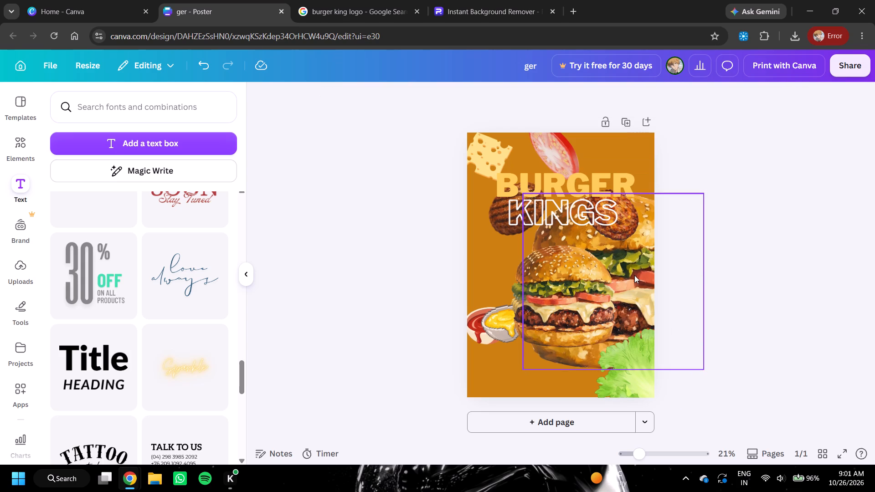
{"action": "left_click", "coordinate": [634, 275]}
{"action": "left_click_drag", "start_coordinate": [704, 369], "coordinate": [680, 346]}
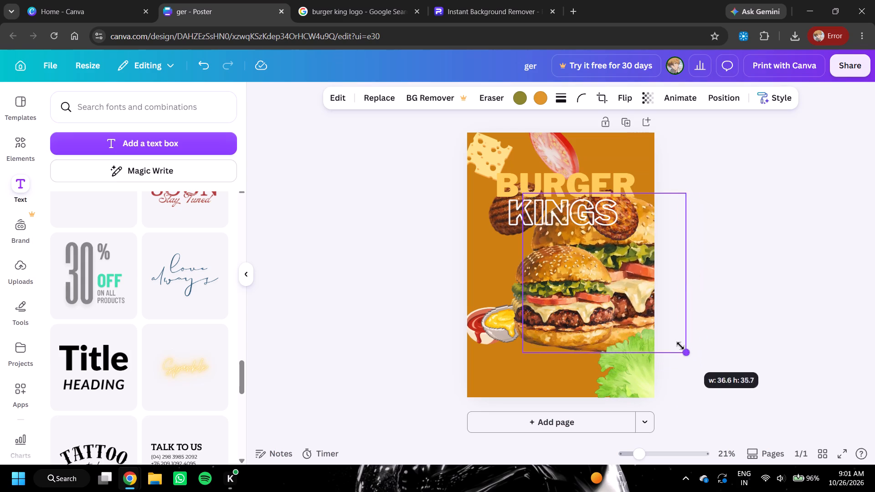
{"action": "left_click_drag", "start_coordinate": [680, 346], "coordinate": [660, 325]}
{"action": "left_click_drag", "start_coordinate": [632, 280], "coordinate": [631, 299]}
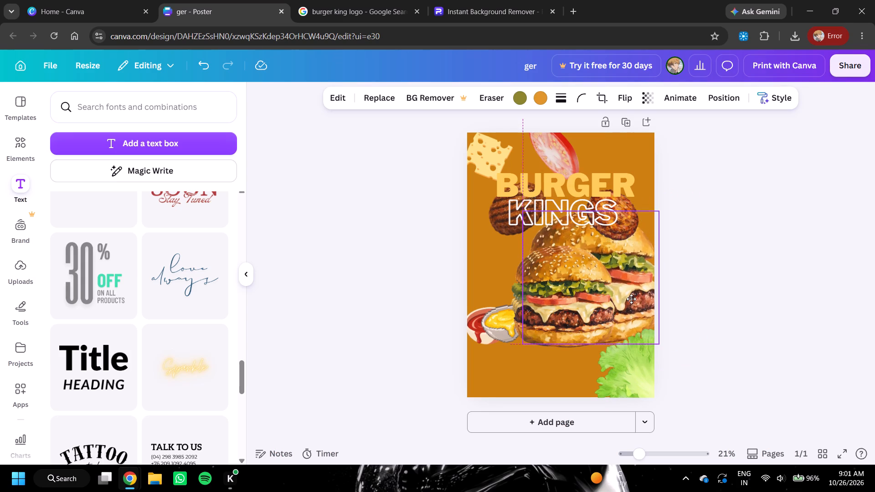
{"action": "left_click_drag", "start_coordinate": [631, 299], "coordinate": [630, 307]}
{"action": "double_click", "coordinate": [630, 307]}
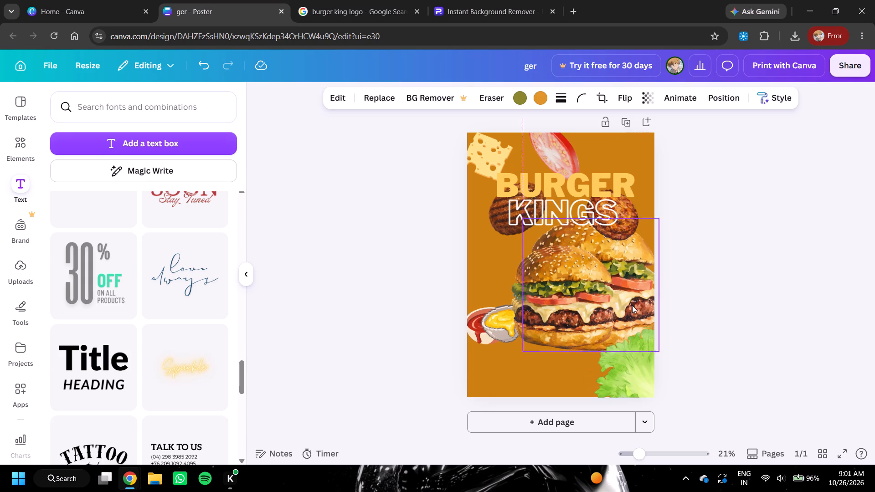
Lower the back burger copy's opacity so it looks faded against the orange background.
{"action": "left_click", "coordinate": [632, 303]}
{"action": "left_click", "coordinate": [646, 95]}
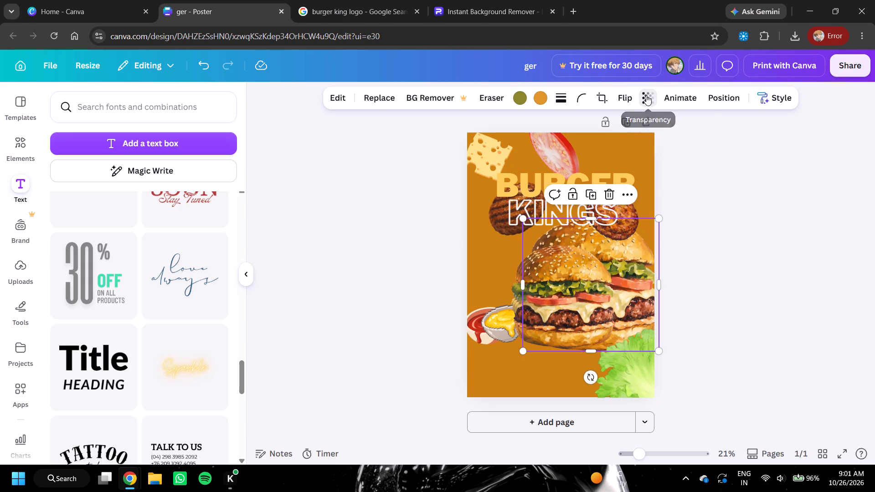
{"action": "left_click", "coordinate": [638, 135]}
{"action": "left_click_drag", "start_coordinate": [636, 138], "coordinate": [612, 146]}
{"action": "triple_click", "coordinate": [612, 146]}
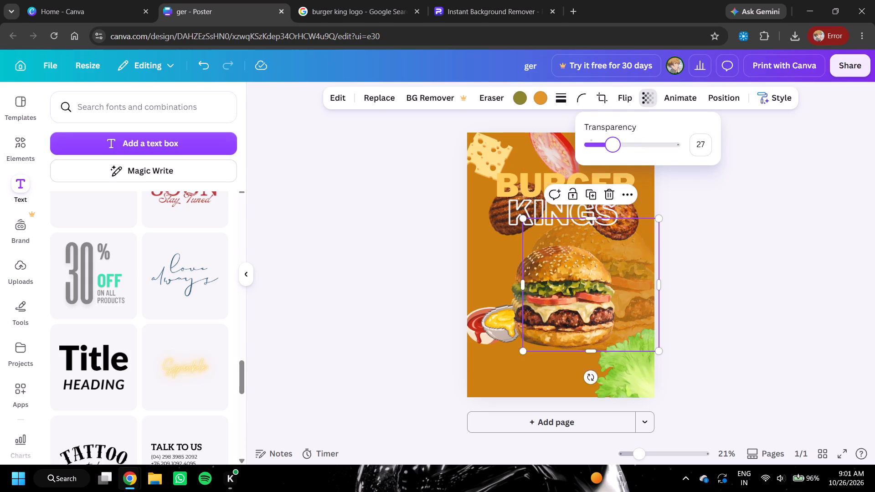
{"action": "left_click", "coordinate": [612, 146]}
{"action": "double_click", "coordinate": [615, 146]}
{"action": "left_click_drag", "start_coordinate": [617, 146], "coordinate": [624, 146]}
{"action": "triple_click", "coordinate": [624, 146]}
{"action": "double_click", "coordinate": [624, 146]}
{"action": "double_click", "coordinate": [722, 241]}
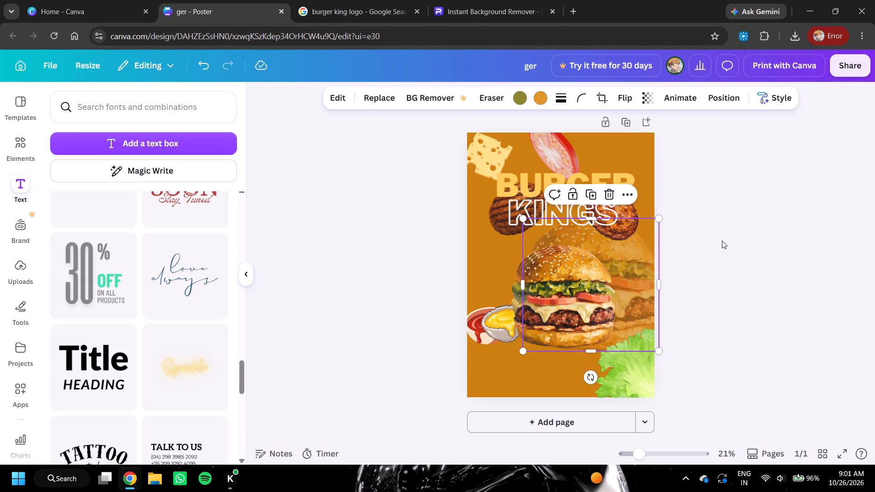
Lock the faded burger copy in place.
{"action": "left_click", "coordinate": [635, 270]}
{"action": "left_click", "coordinate": [569, 192]}
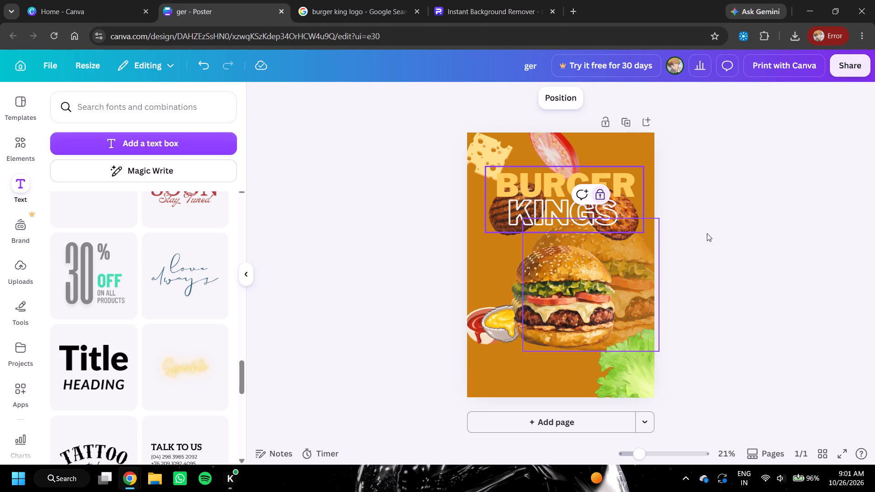
{"action": "left_click", "coordinate": [707, 233]}
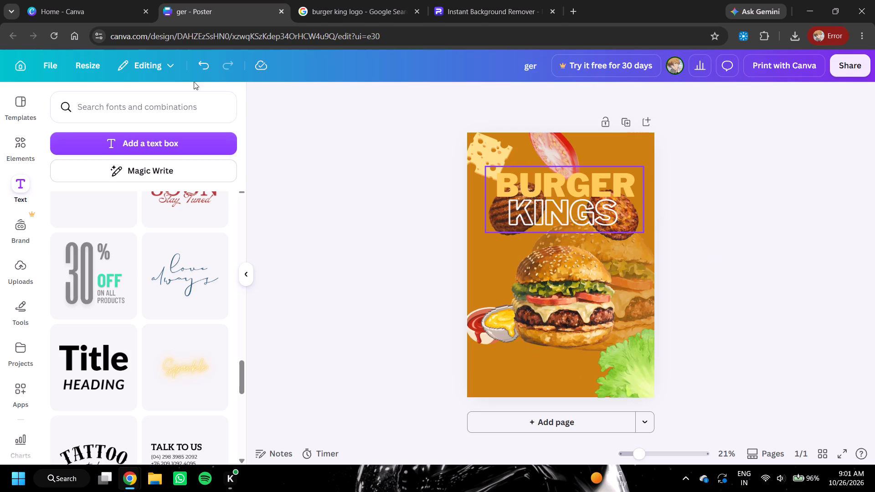
Search the graphic elements for onions.
{"action": "left_click", "coordinate": [15, 156]}
{"action": "left_click", "coordinate": [101, 111]}
{"action": "left_click_drag", "start_coordinate": [101, 111], "coordinate": [90, 110]}
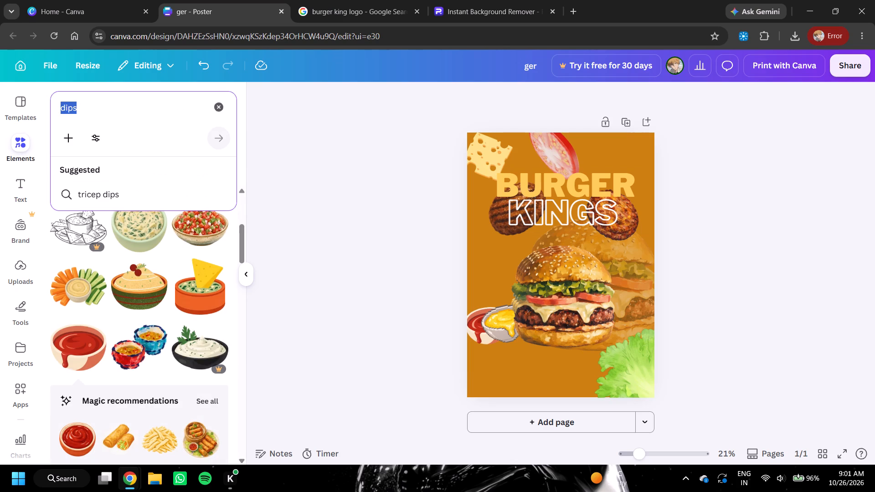
{"action": "left_click_drag", "start_coordinate": [90, 110], "coordinate": [88, 109]}
{"action": "key", "text": "BackSpace"}
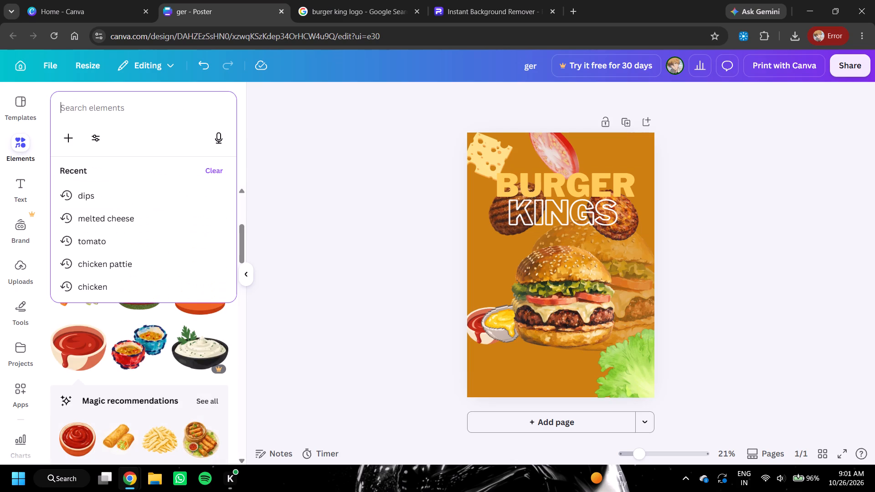
{"action": "type", "text": "on"}
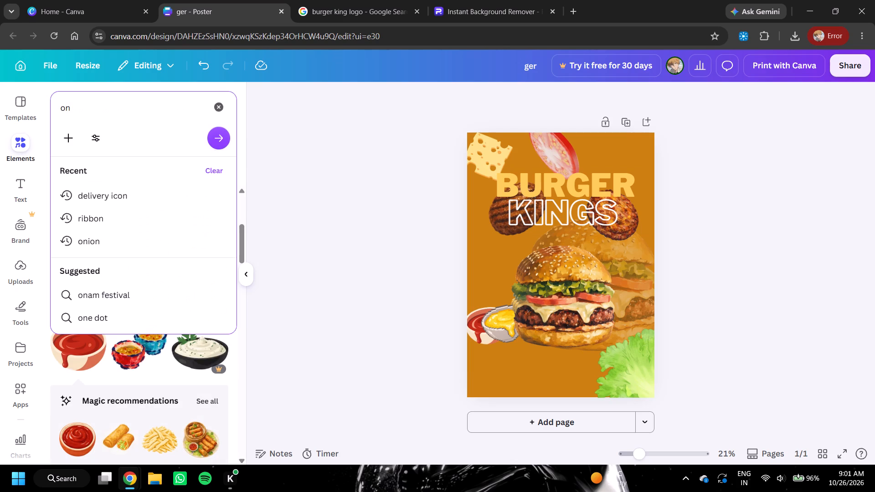
{"action": "type", "text": "ions"}
{"action": "key", "text": "Return"}
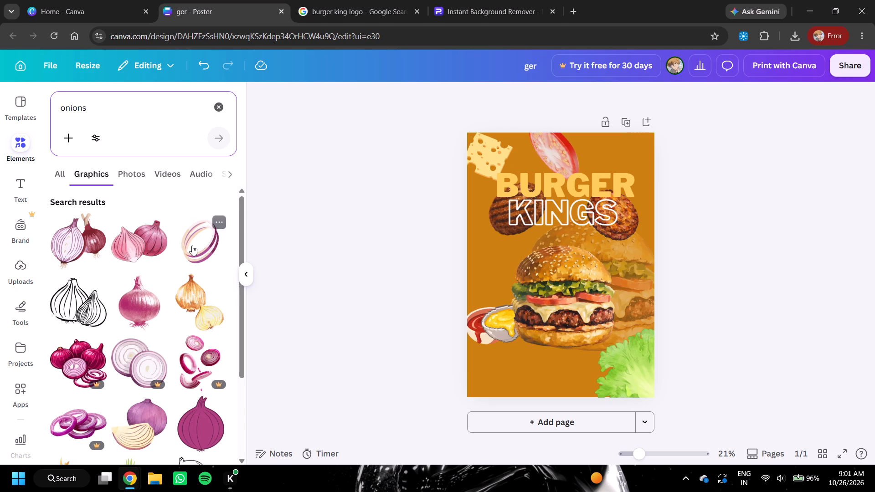
Add the sliced onion rings graphic, shrink it and place it in the poster's top right corner at the end of BURGER.
{"action": "left_click", "coordinate": [194, 246]}
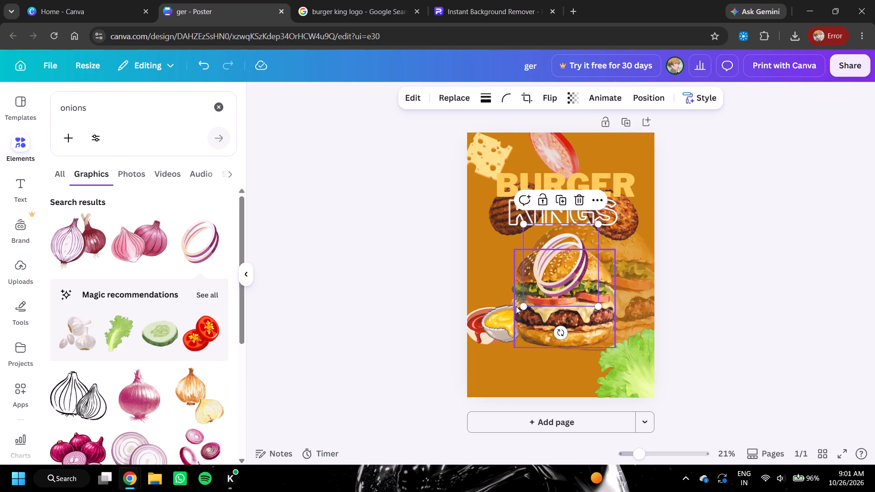
{"action": "left_click_drag", "start_coordinate": [521, 305], "coordinate": [556, 284]}
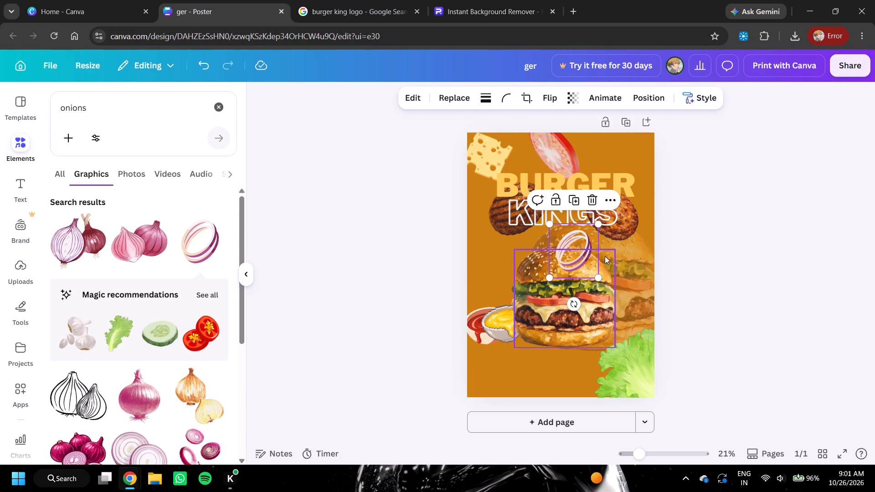
{"action": "left_click_drag", "start_coordinate": [581, 231], "coordinate": [629, 137]}
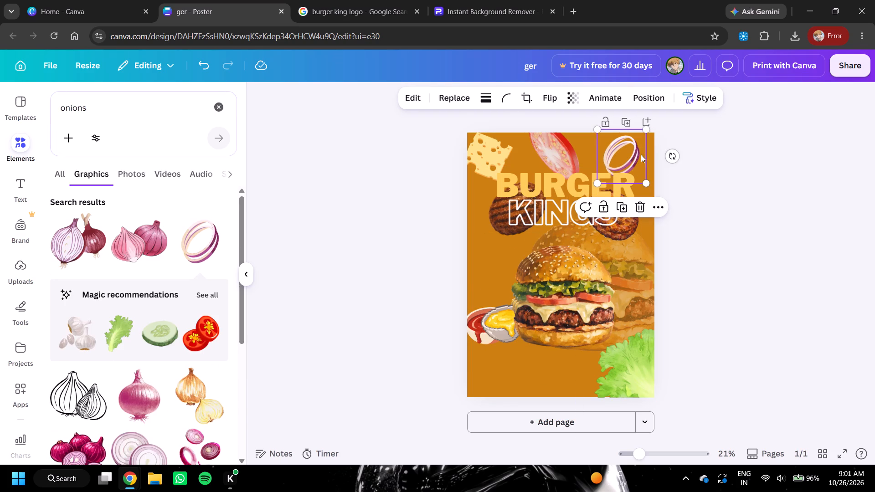
{"action": "double_click", "coordinate": [728, 190]}
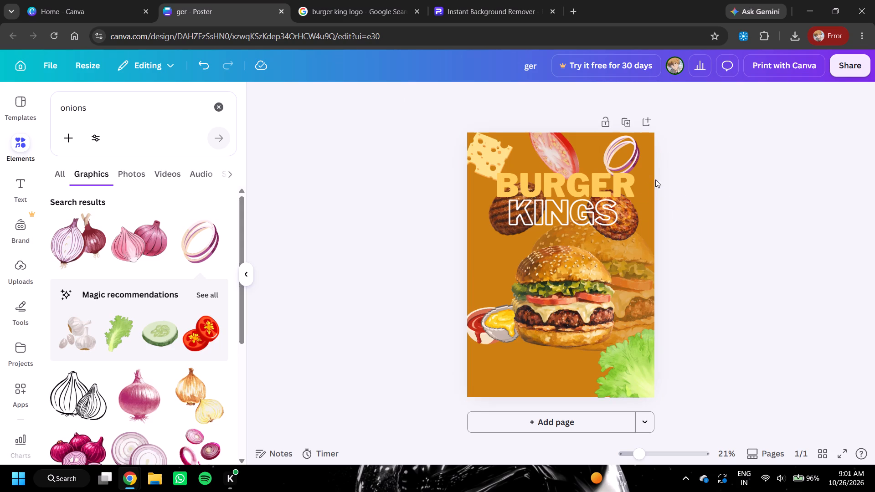
{"action": "left_click_drag", "start_coordinate": [625, 160], "coordinate": [623, 169]}
{"action": "left_click", "coordinate": [623, 169]}
{"action": "left_click", "coordinate": [721, 189]}
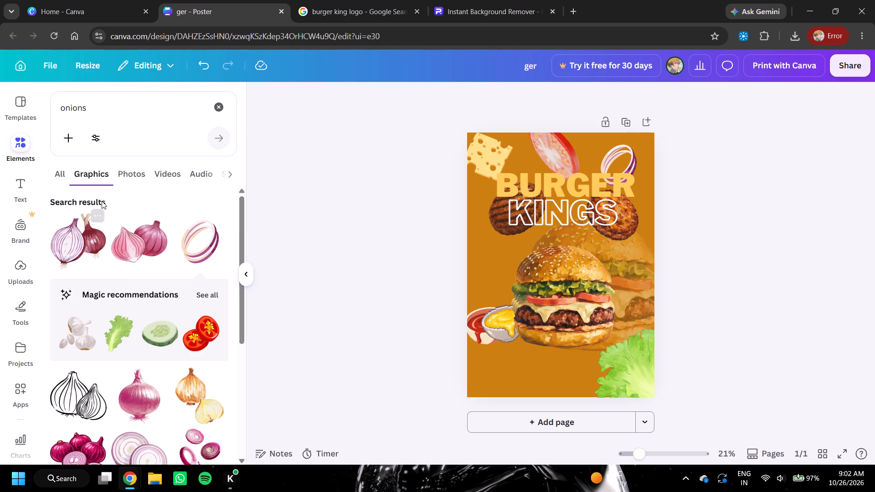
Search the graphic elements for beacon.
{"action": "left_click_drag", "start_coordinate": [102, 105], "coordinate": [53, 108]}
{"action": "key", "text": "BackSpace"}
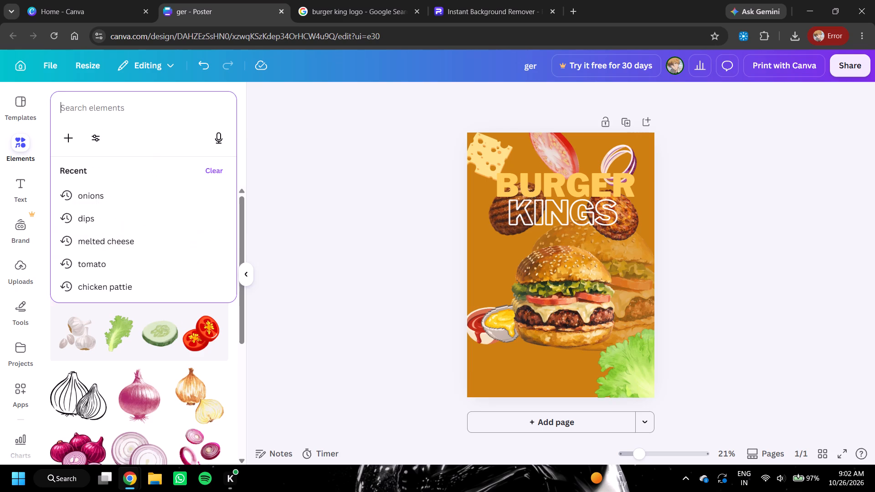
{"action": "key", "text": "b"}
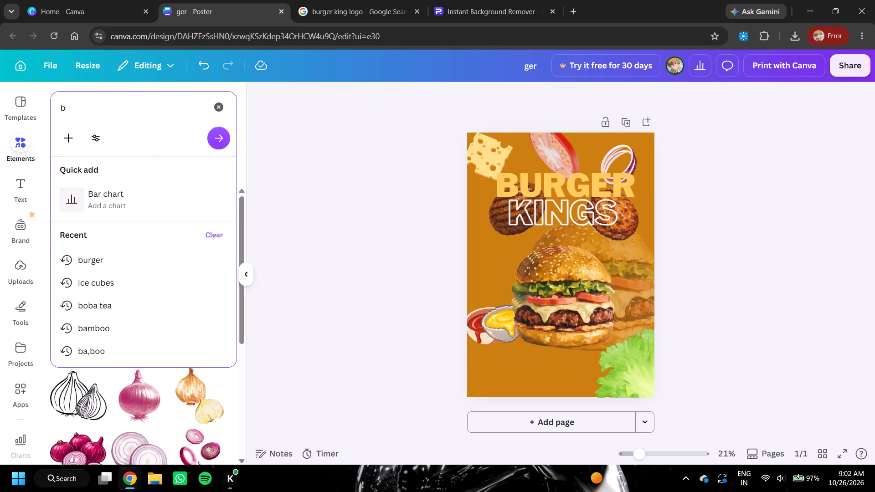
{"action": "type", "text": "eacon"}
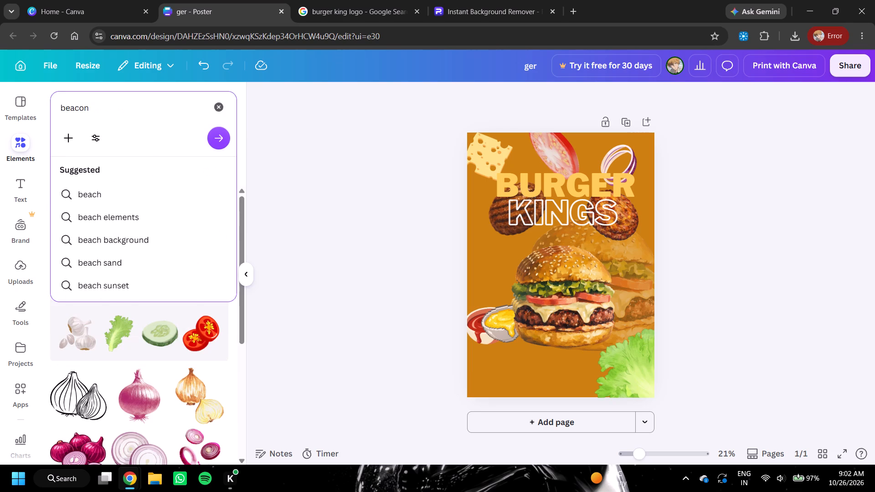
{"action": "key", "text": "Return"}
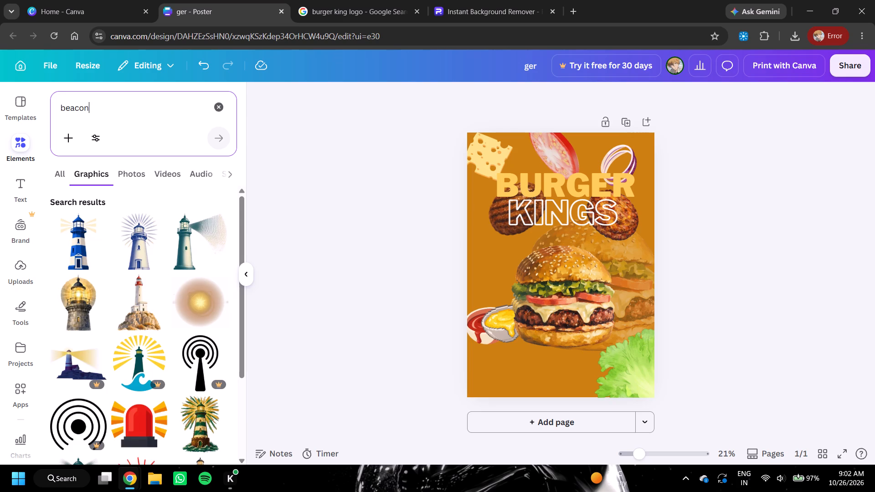
Search the graphic elements for bacon.
{"action": "left_click_drag", "start_coordinate": [112, 104], "coordinate": [57, 103]}
{"action": "key", "text": "BackSpace"}
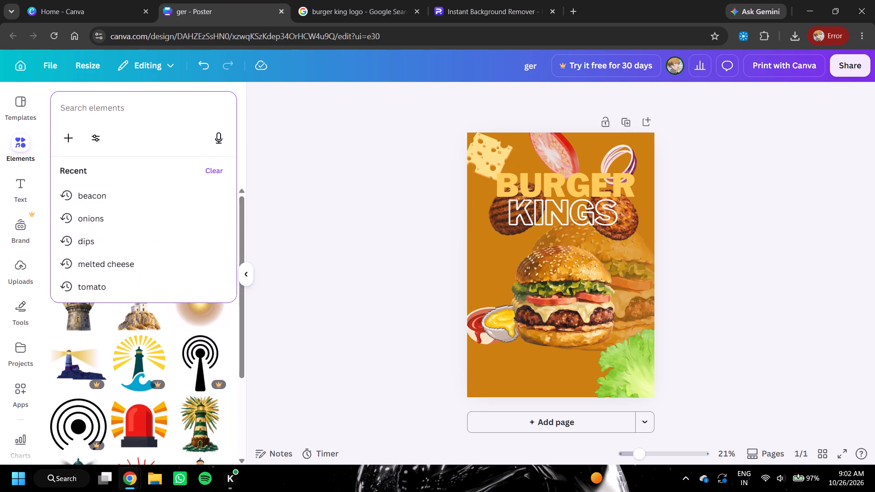
{"action": "type", "text": "bacom"}
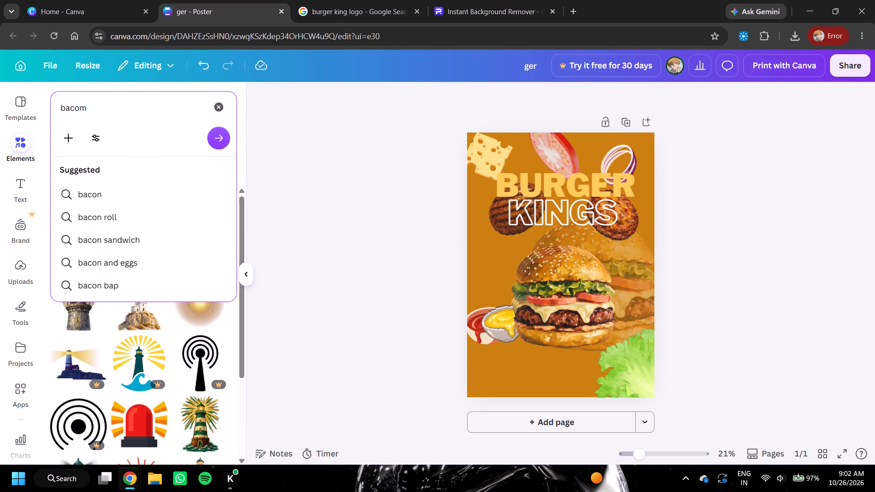
{"action": "key", "text": "BackSpace"}
{"action": "key", "text": "n"}
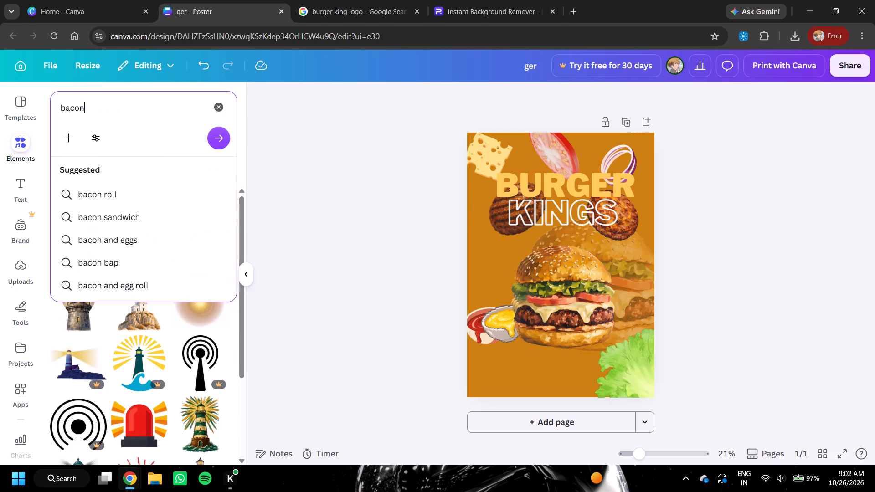
{"action": "left_click", "coordinate": [222, 144]}
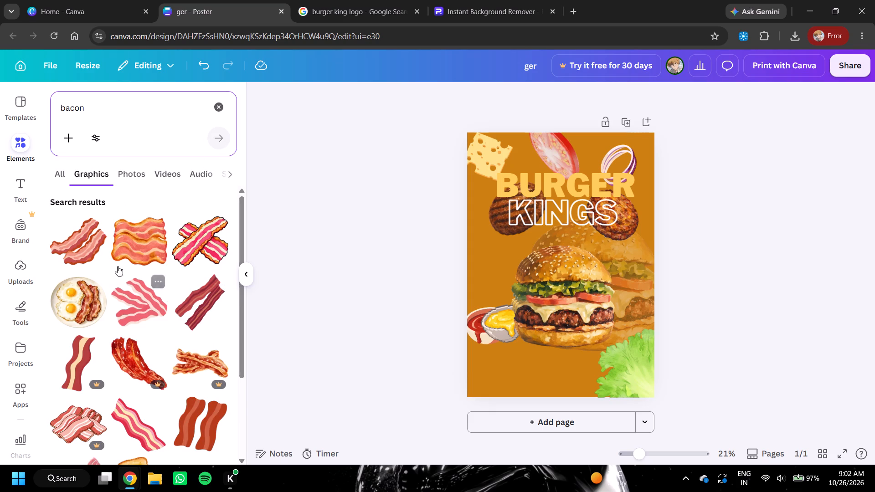
Add the two-strip bacon graphic, shrink it, tilt it counterclockwise and place it running off the poster's left edge below the title.
{"action": "left_click", "coordinate": [83, 251]}
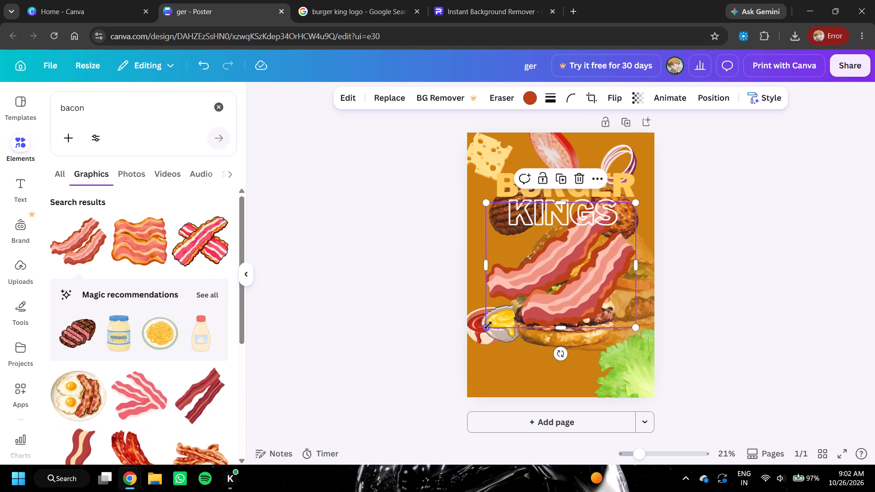
{"action": "left_click_drag", "start_coordinate": [488, 325], "coordinate": [594, 283]}
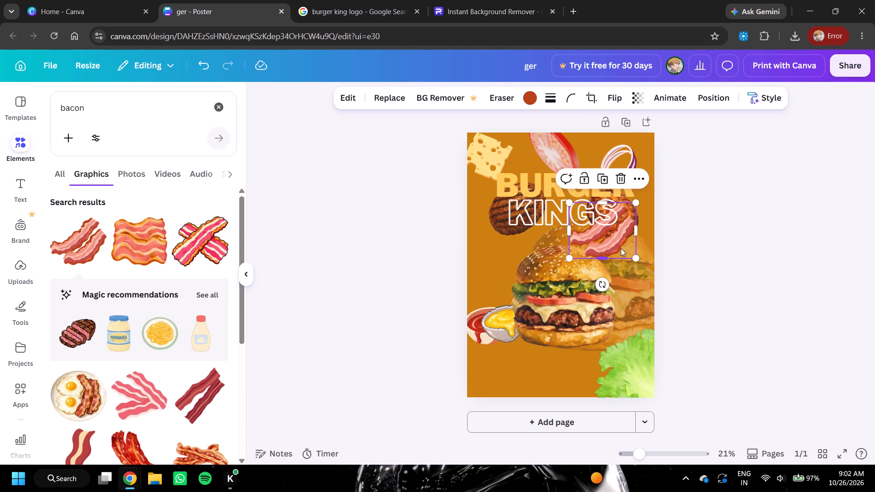
{"action": "left_click_drag", "start_coordinate": [622, 244], "coordinate": [511, 270]}
{"action": "left_click_drag", "start_coordinate": [457, 282], "coordinate": [479, 274]}
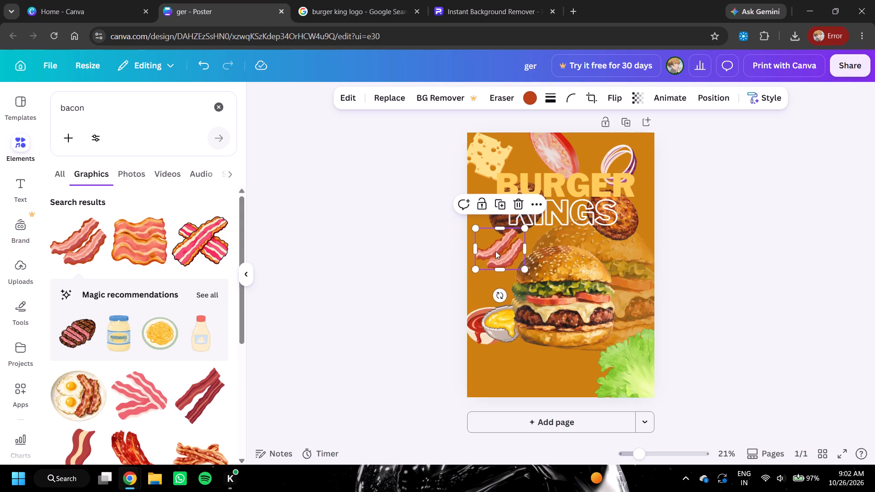
{"action": "left_click_drag", "start_coordinate": [500, 244], "coordinate": [495, 248]}
{"action": "left_click_drag", "start_coordinate": [494, 297], "coordinate": [510, 284]}
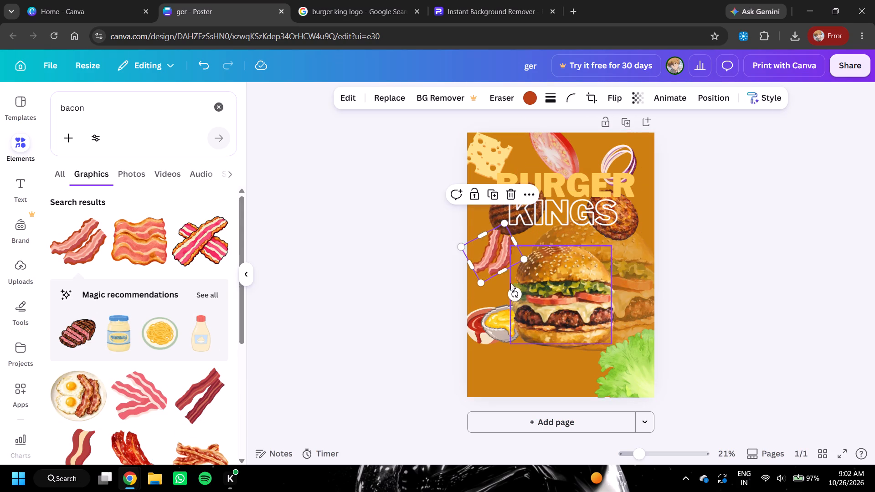
{"action": "left_click_drag", "start_coordinate": [497, 246], "coordinate": [477, 235]}
{"action": "left_click", "coordinate": [649, 236]}
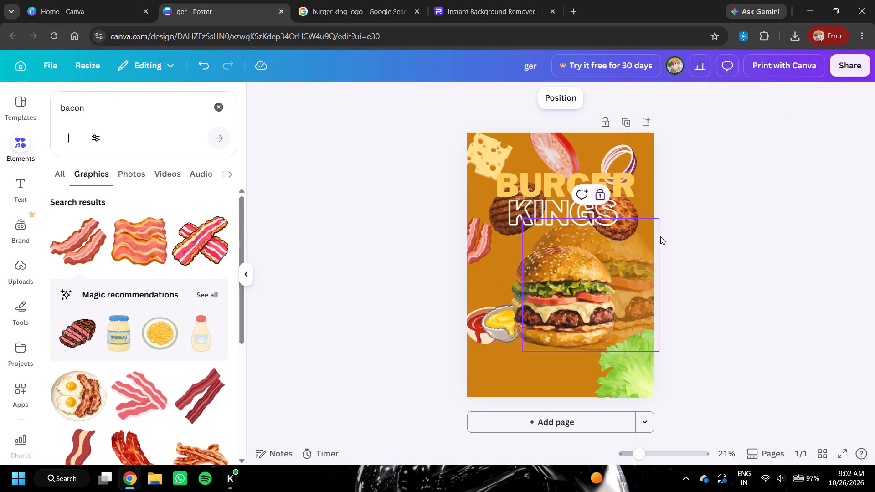
Nudge the ketchup and mustard dips slightly upward beside the base of the front burger.
{"action": "left_click_drag", "start_coordinate": [711, 246], "coordinate": [714, 251]}
{"action": "left_click", "coordinate": [714, 251]}
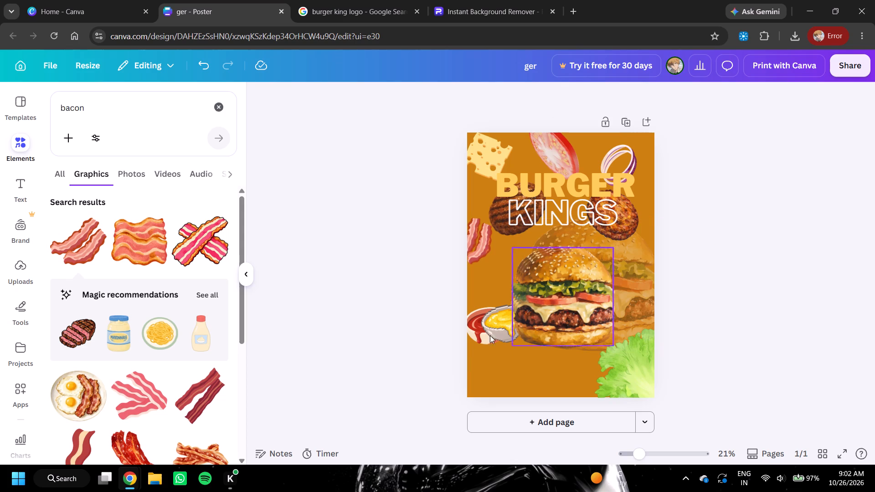
{"action": "left_click_drag", "start_coordinate": [478, 332], "coordinate": [479, 326]}
{"action": "left_click", "coordinate": [503, 328]}
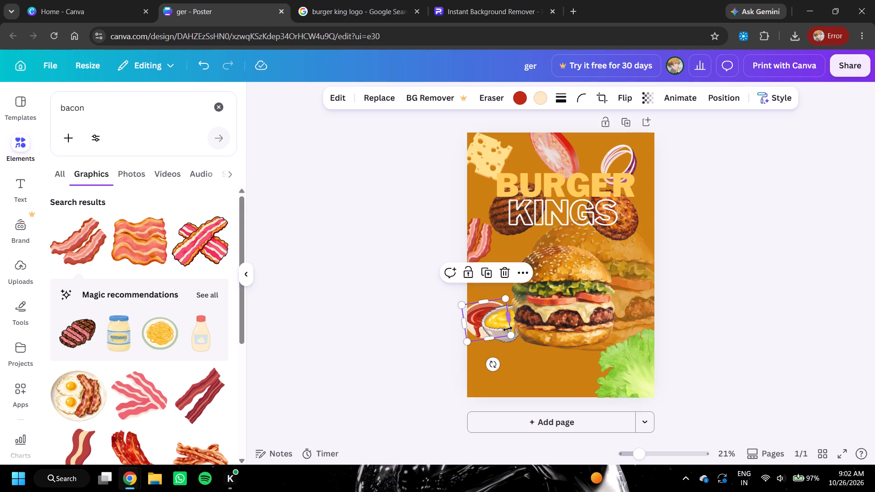
{"action": "left_click", "coordinate": [511, 352]}
{"action": "left_click", "coordinate": [510, 333]}
{"action": "left_click_drag", "start_coordinate": [510, 333], "coordinate": [510, 329]}
{"action": "left_click", "coordinate": [776, 304]}
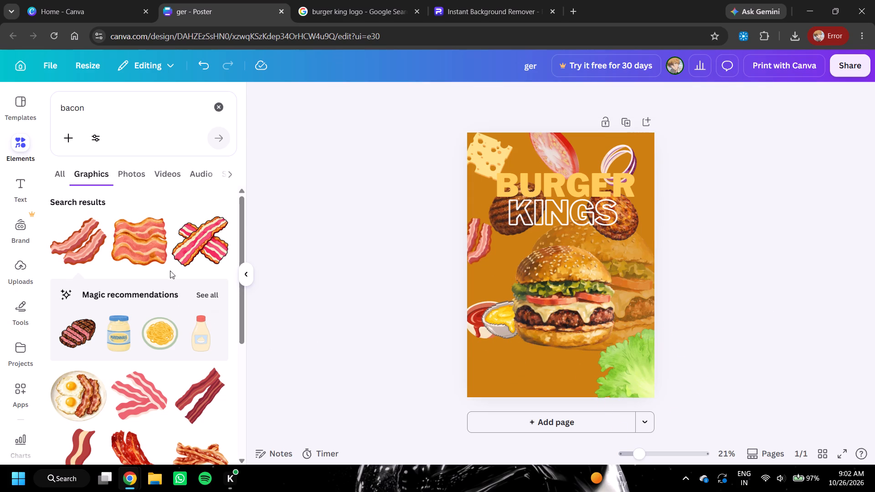
Search the graphic elements for square.
{"action": "left_click_drag", "start_coordinate": [113, 100], "coordinate": [43, 103]}
{"action": "key", "text": "BackSpace"}
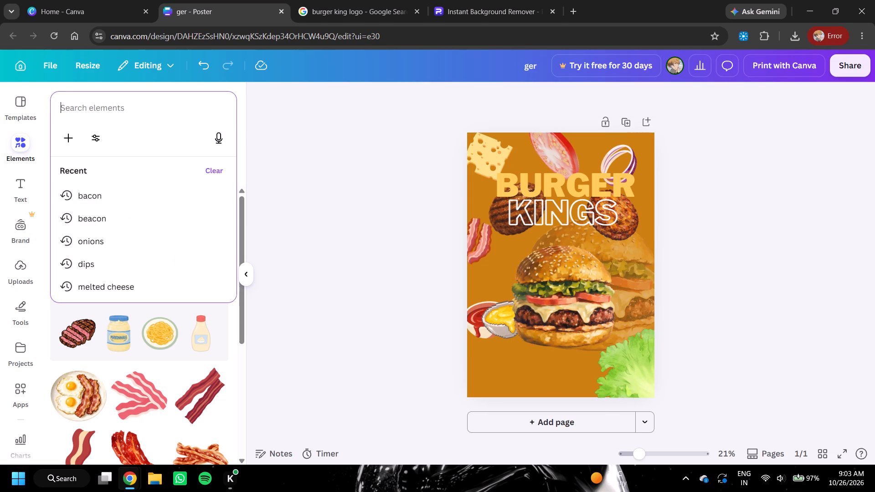
{"action": "key", "text": "s"}
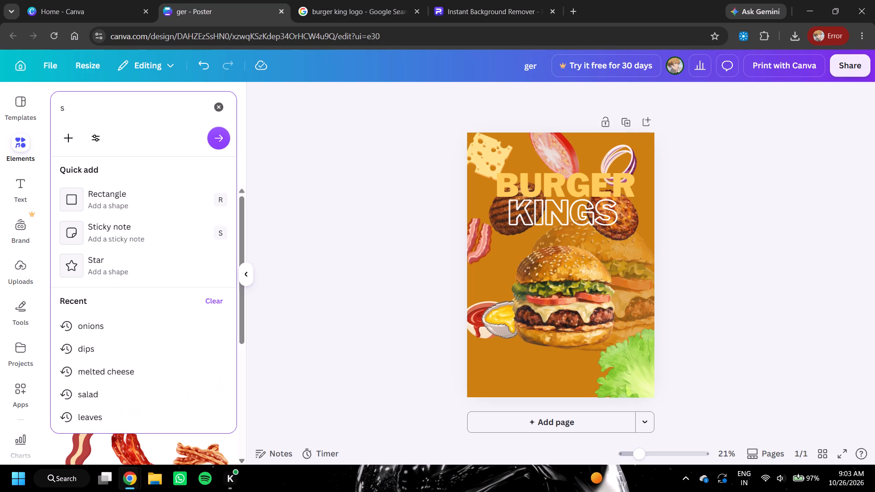
{"action": "type", "text": "yare"}
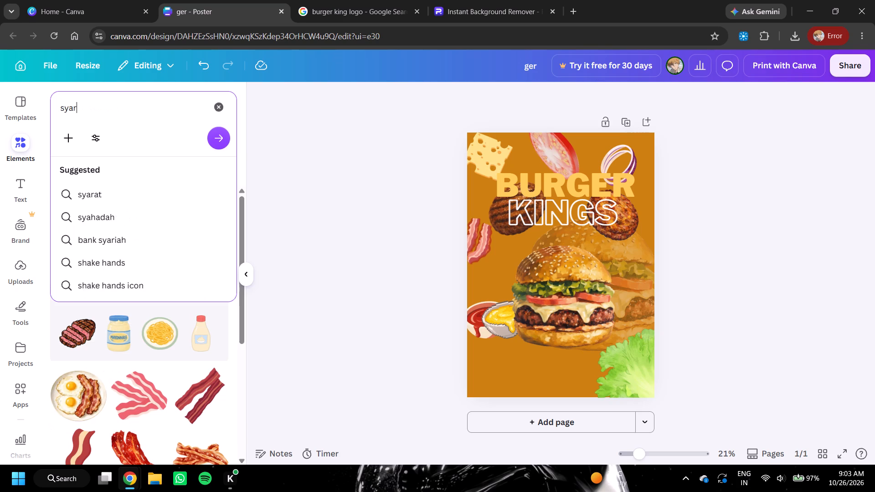
{"action": "scroll", "coordinate": [120, 126], "scroll_direction": "up", "scroll_amount": 1}
{"action": "key", "text": "BackSpace"}
{"action": "key", "text": "BackSpace"}
{"action": "key", "text": "BackSpace"}
{"action": "key", "text": "BackSpace"}
{"action": "key", "text": "BackSpace"}
{"action": "key", "text": "BackSpace"}
{"action": "key", "text": "BackSpace"}
{"action": "key", "text": "BackSpace"}
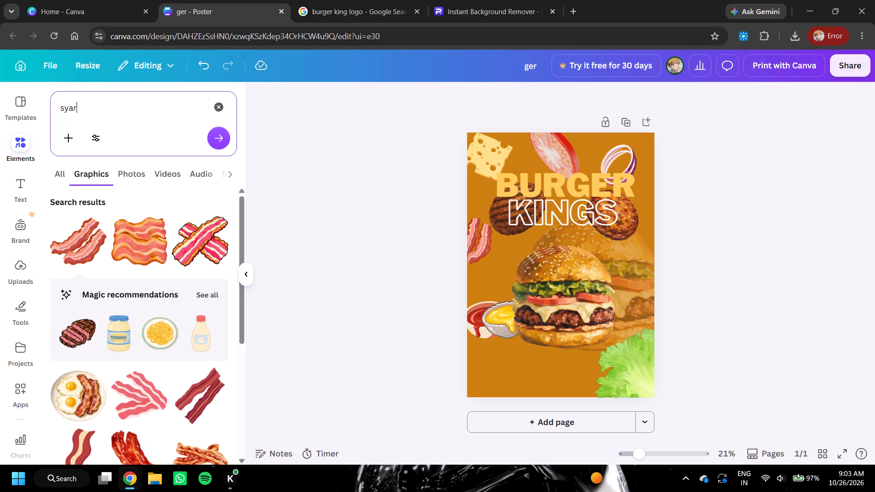
{"action": "type", "text": "sqy"}
{"action": "key", "text": "BackSpace"}
{"action": "type", "text": "uare"}
{"action": "key", "text": "Return"}
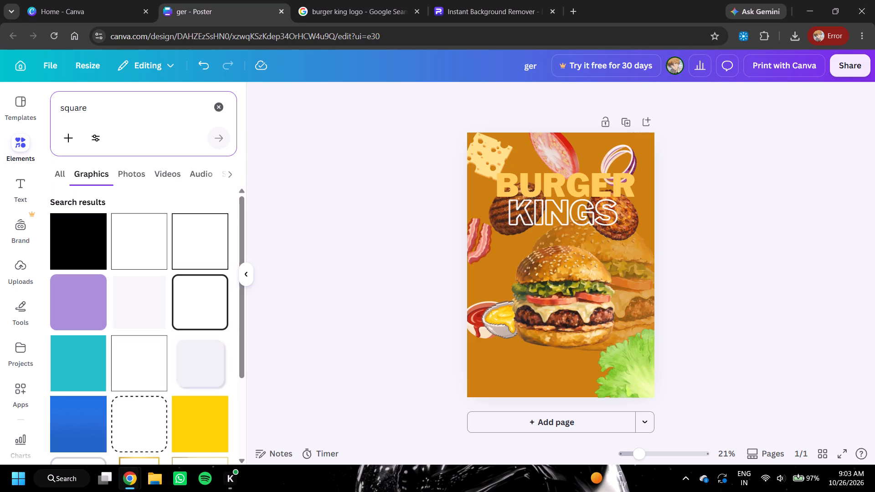
Add the solid yellow square graphic, enlarge it beyond the poster's width and move it down over the poster's bottom edge.
{"action": "left_click", "coordinate": [201, 444]}
{"action": "left_click_drag", "start_coordinate": [571, 265], "coordinate": [569, 383]}
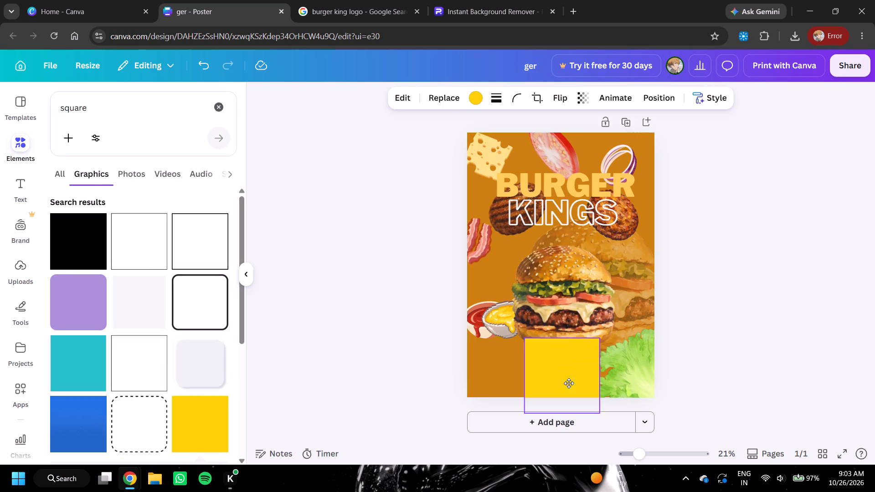
{"action": "left_click_drag", "start_coordinate": [569, 383], "coordinate": [564, 387]}
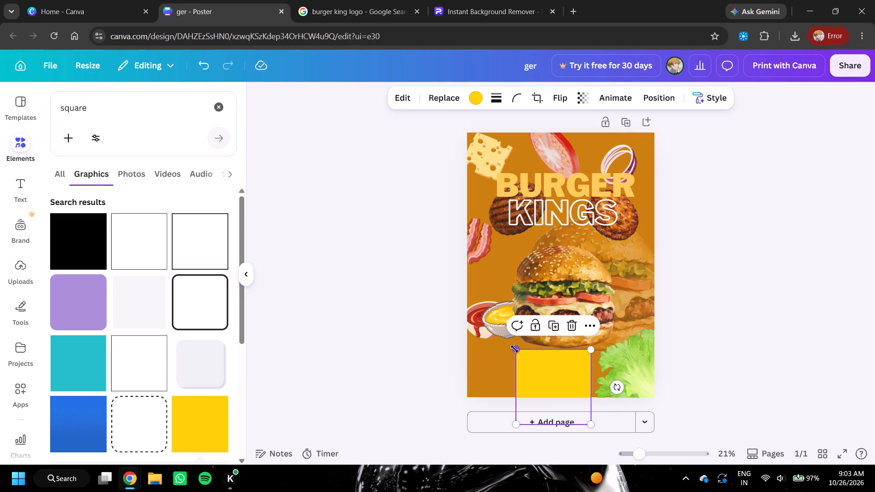
{"action": "left_click_drag", "start_coordinate": [514, 351], "coordinate": [449, 348]}
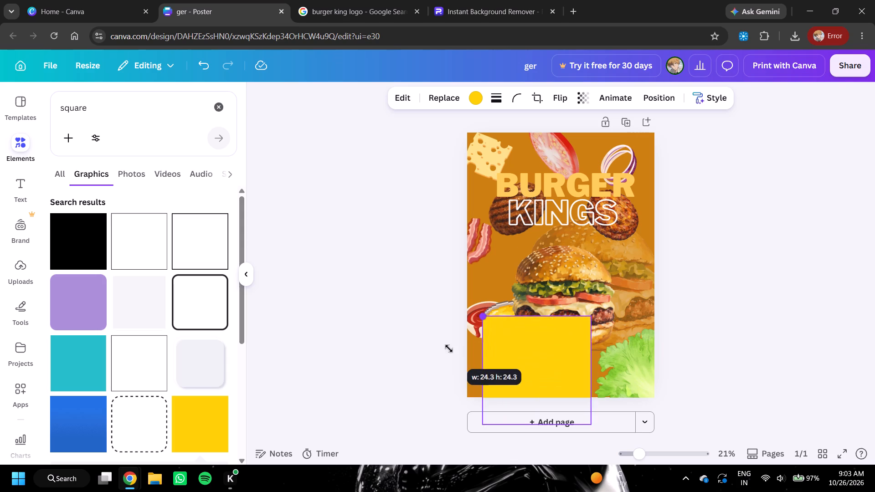
{"action": "left_click_drag", "start_coordinate": [449, 348], "coordinate": [422, 349]}
{"action": "left_click_drag", "start_coordinate": [535, 358], "coordinate": [555, 407]}
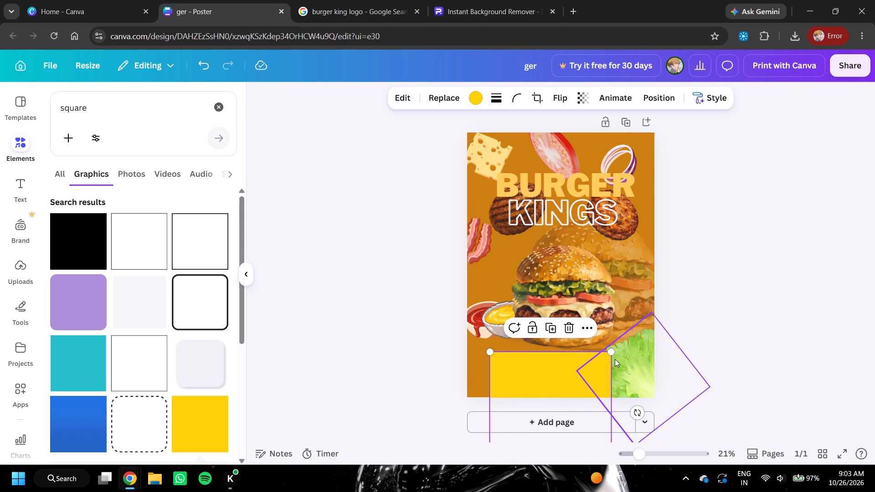
{"action": "left_click_drag", "start_coordinate": [612, 352], "coordinate": [737, 312]}
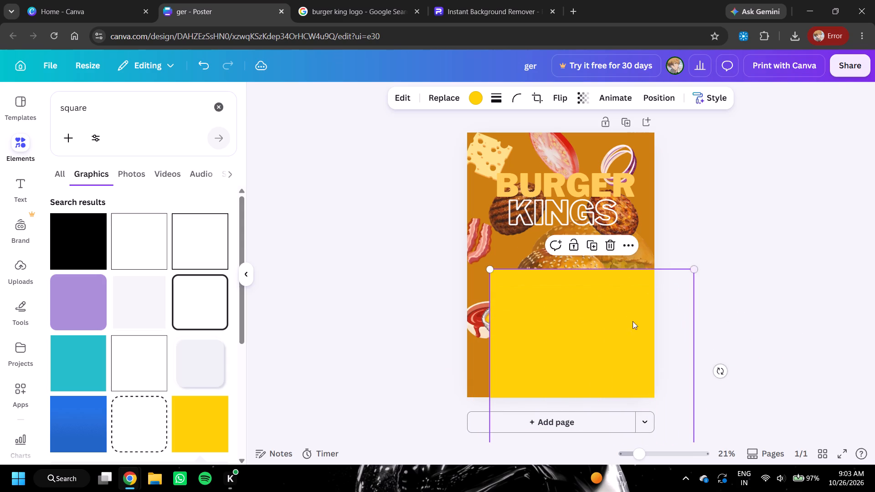
{"action": "left_click_drag", "start_coordinate": [586, 321], "coordinate": [550, 421]}
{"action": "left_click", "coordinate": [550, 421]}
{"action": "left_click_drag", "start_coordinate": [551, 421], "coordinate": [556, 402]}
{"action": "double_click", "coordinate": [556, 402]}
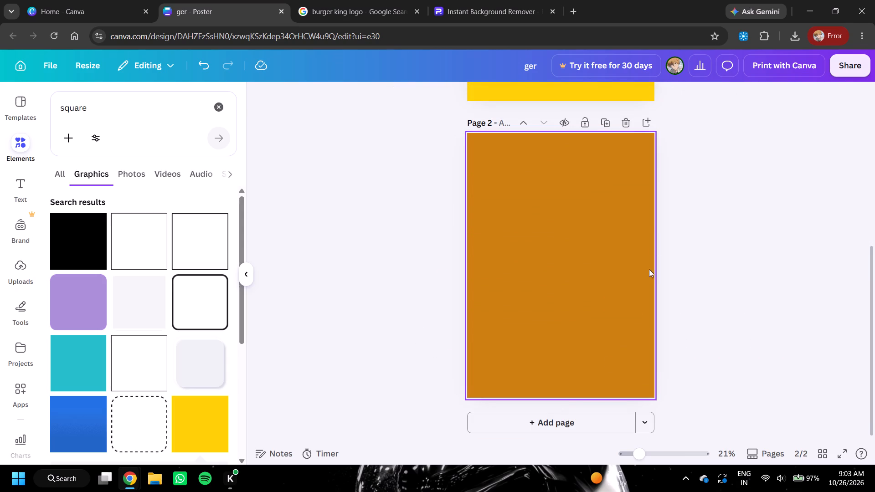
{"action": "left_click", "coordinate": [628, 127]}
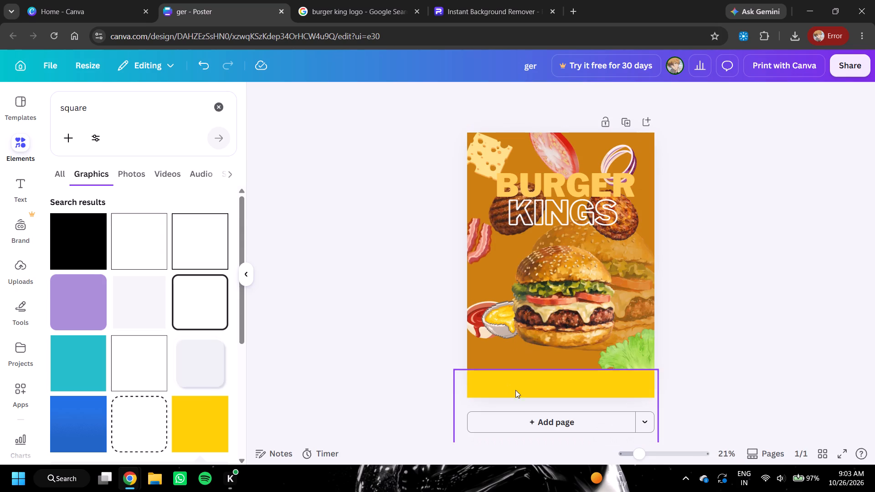
Raise the yellow square so its top edge meets the front burger's base and its left side aligns with the poster's left edge.
{"action": "left_click_drag", "start_coordinate": [521, 384], "coordinate": [521, 378]}
{"action": "left_click_drag", "start_coordinate": [521, 378], "coordinate": [532, 354]}
{"action": "left_click_drag", "start_coordinate": [548, 374], "coordinate": [567, 362]}
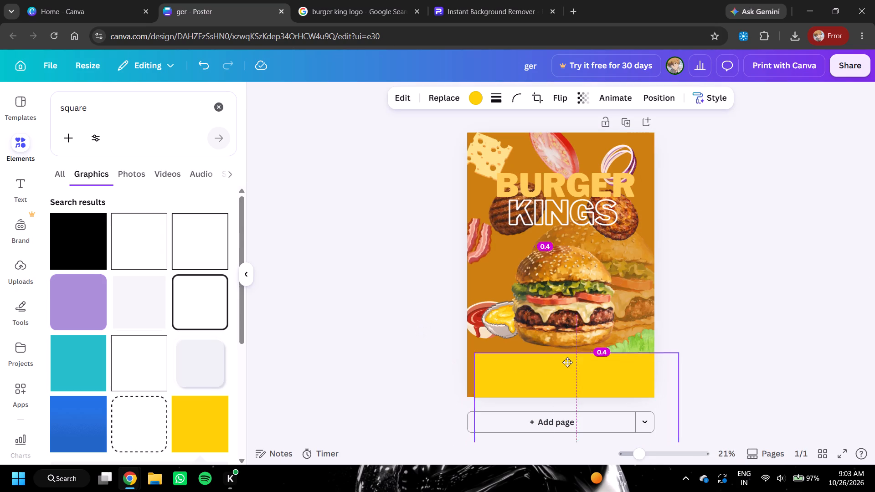
{"action": "left_click_drag", "start_coordinate": [567, 362], "coordinate": [561, 356]}
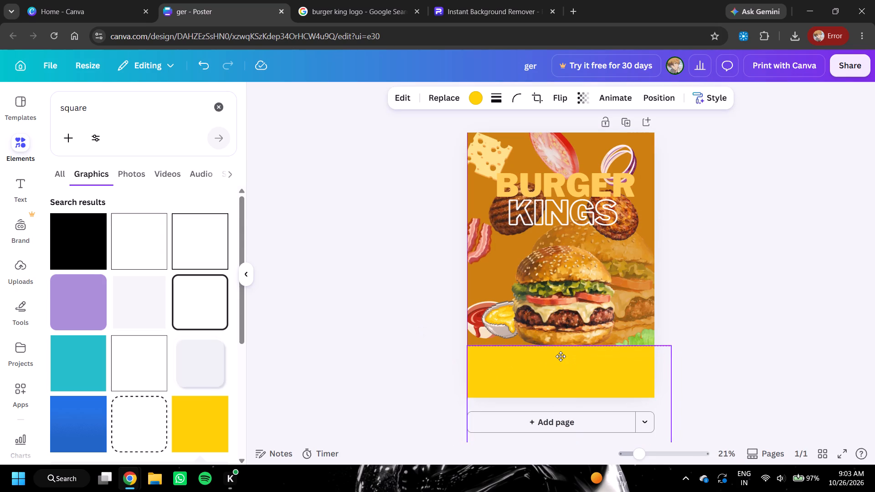
{"action": "left_click_drag", "start_coordinate": [561, 356], "coordinate": [561, 355]}
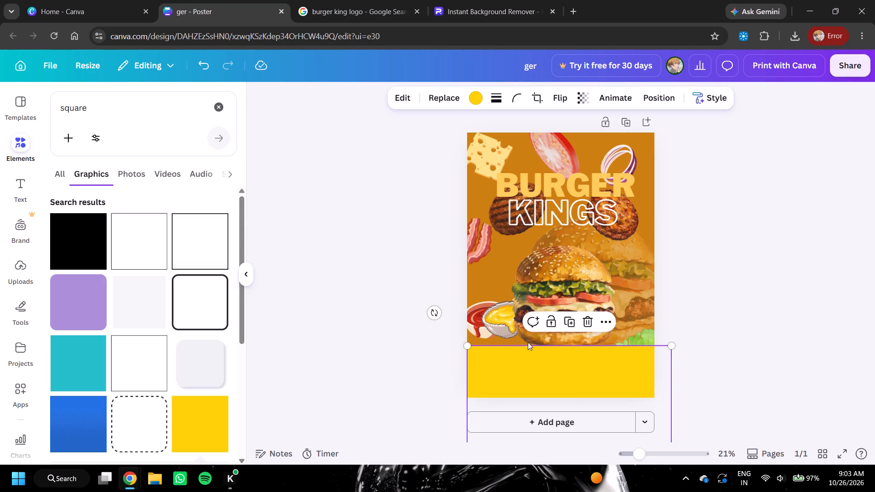
Lower the mustard and ketchup dips so they rest on the top edge of the yellow band.
{"action": "left_click_drag", "start_coordinate": [504, 328], "coordinate": [508, 336]}
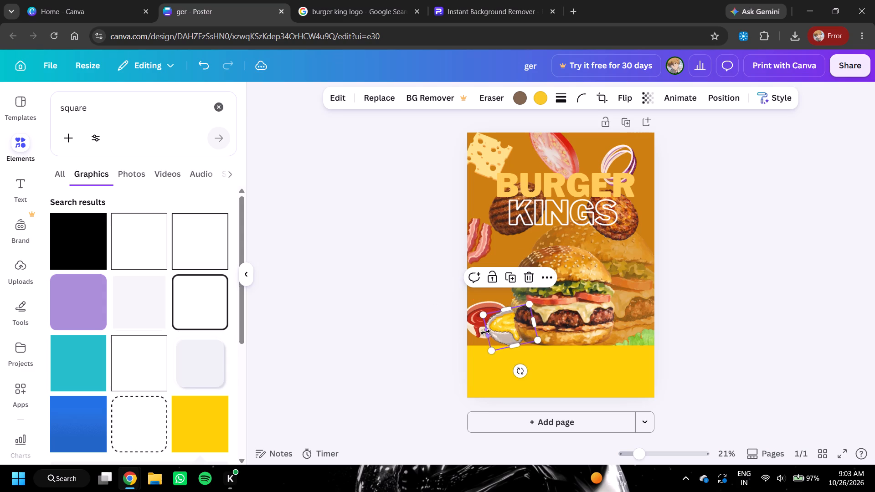
{"action": "left_click_drag", "start_coordinate": [479, 331], "coordinate": [484, 338]}
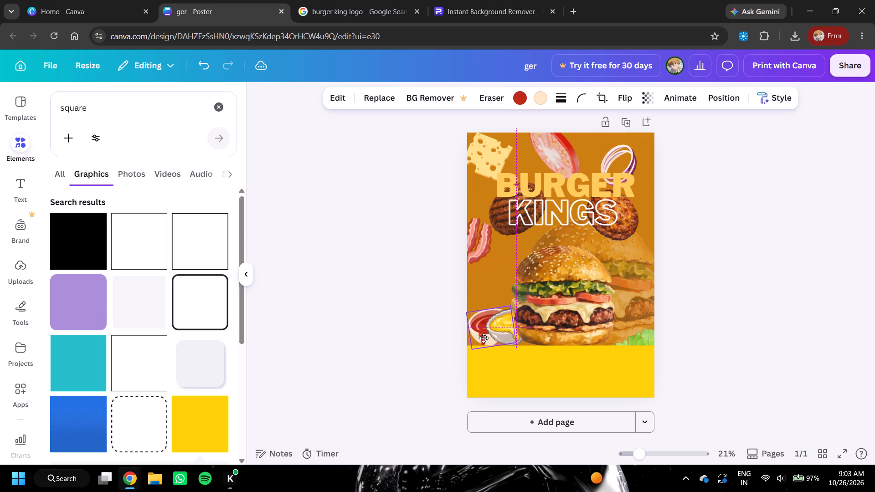
{"action": "left_click_drag", "start_coordinate": [484, 338], "coordinate": [484, 337]}
{"action": "left_click", "coordinate": [435, 342]}
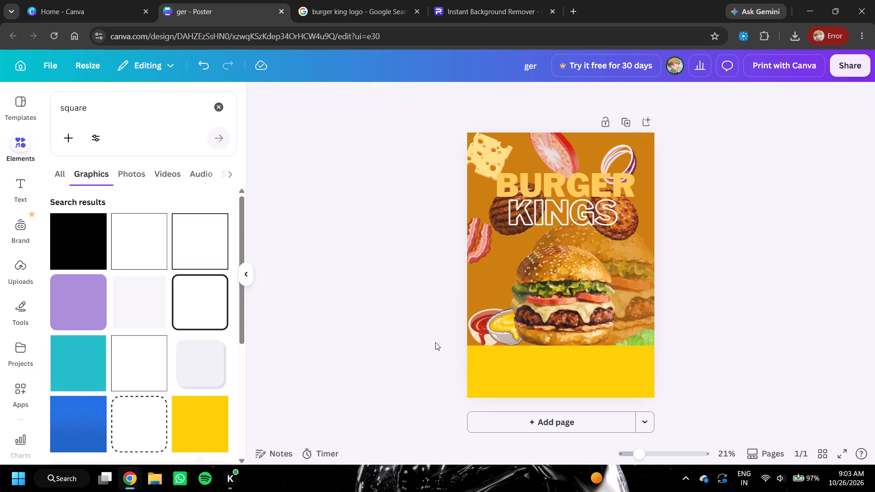
Delete the lettuce graphic from the poster's bottom right corner.
{"action": "left_click", "coordinate": [557, 385]}
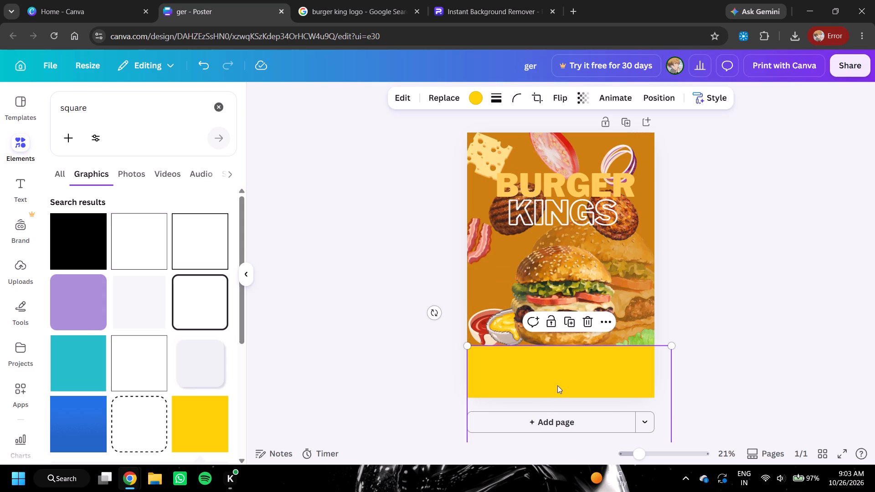
{"action": "left_click", "coordinate": [635, 339]}
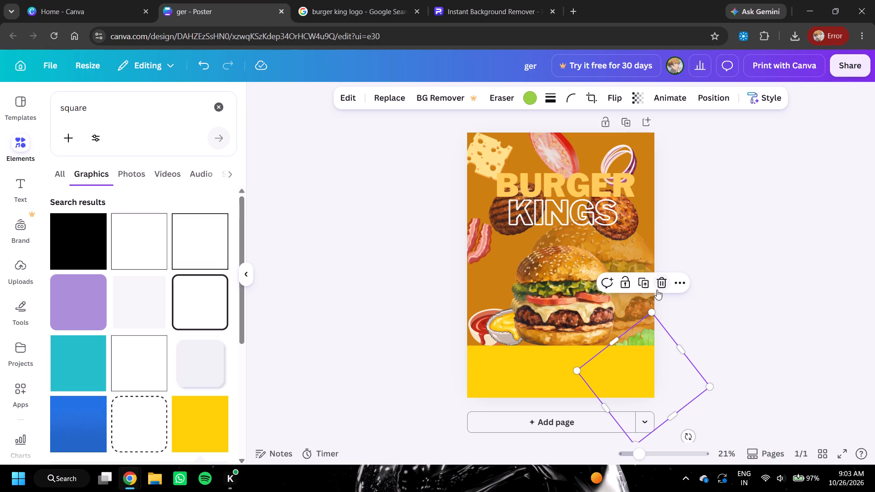
{"action": "left_click", "coordinate": [659, 284]}
Shift the yellow square slightly left so it overhangs both sides of the poster.
{"action": "left_click", "coordinate": [586, 359]}
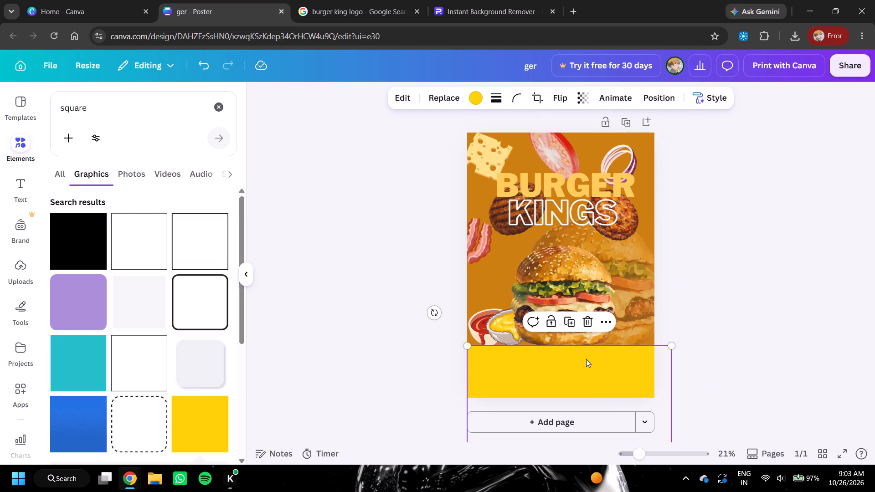
{"action": "left_click_drag", "start_coordinate": [586, 359], "coordinate": [581, 359]}
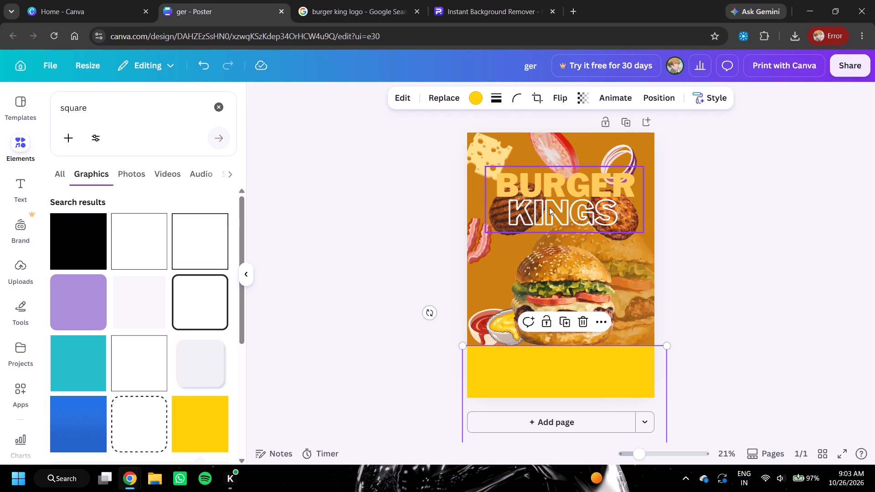
Try several photo colours on the bottom band and recolour it with the dark brown from the burger photo's palette.
{"action": "left_click", "coordinate": [477, 102]}
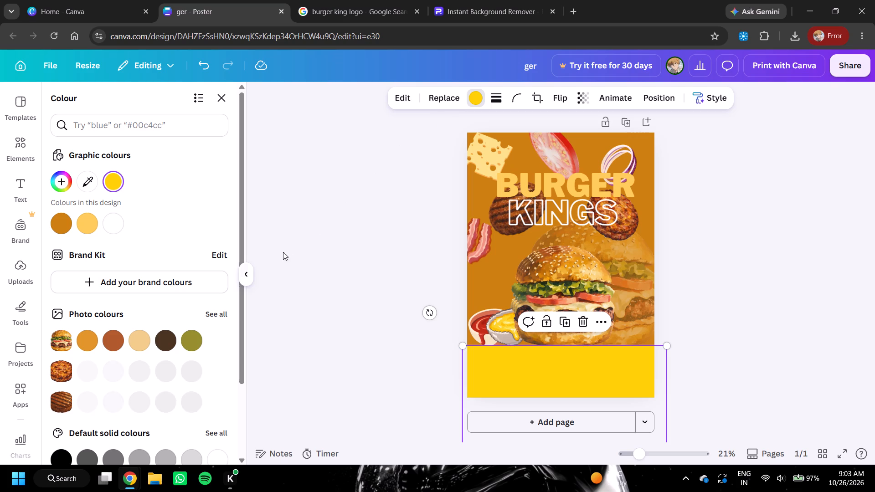
{"action": "left_click", "coordinate": [110, 369]}
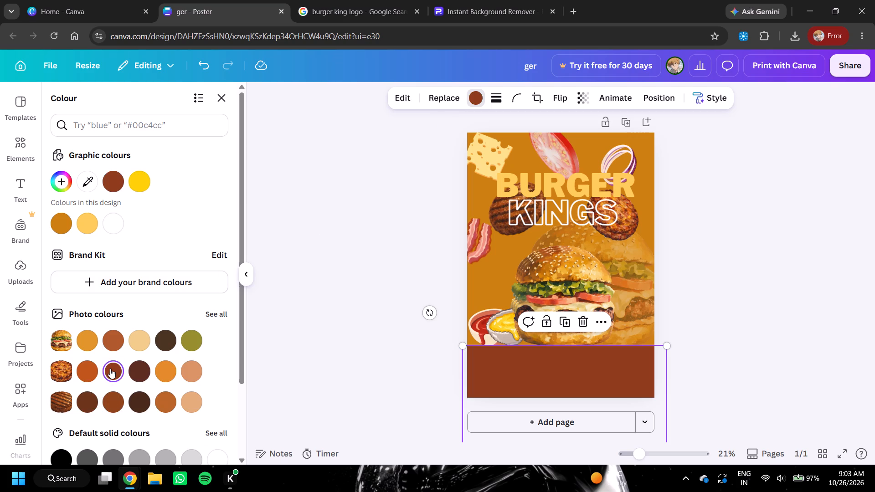
{"action": "left_click", "coordinate": [91, 371]}
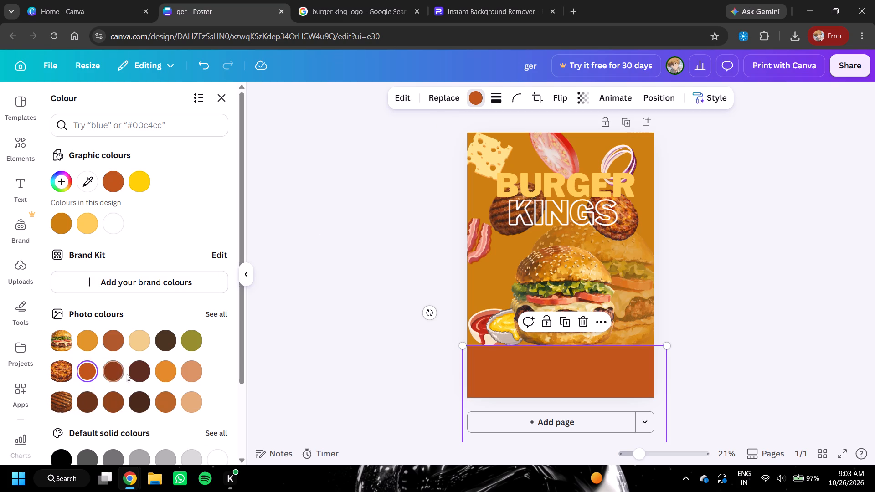
{"action": "left_click", "coordinate": [139, 373]}
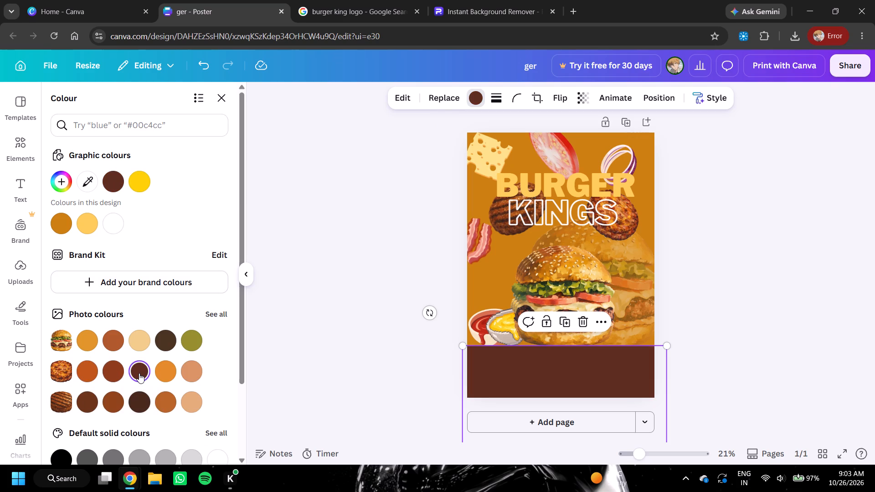
{"action": "left_click", "coordinate": [164, 374]}
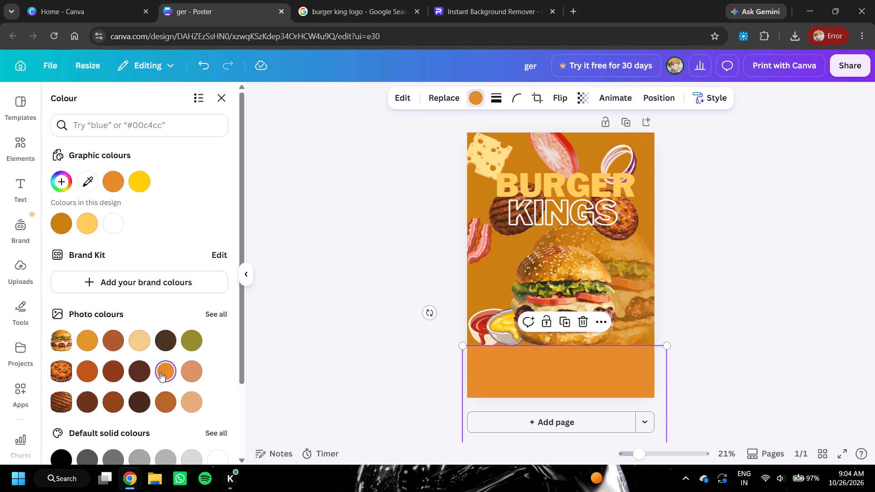
{"action": "left_click", "coordinate": [113, 346]}
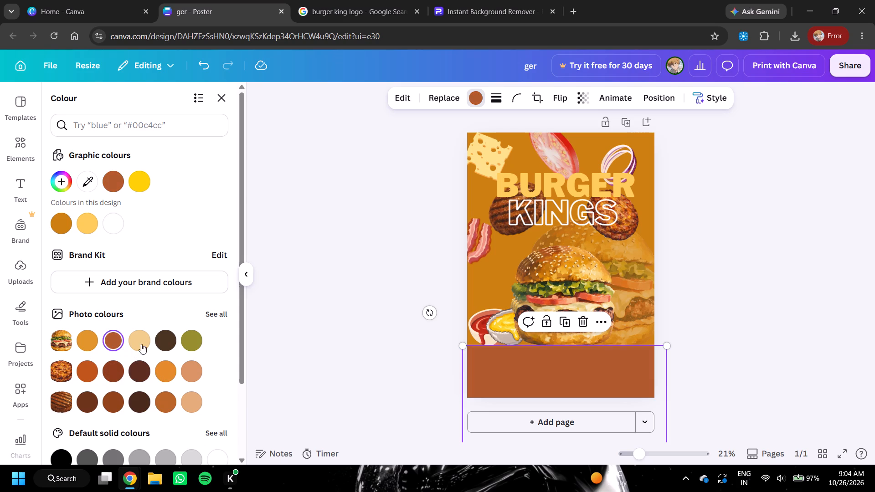
{"action": "left_click", "coordinate": [168, 342]}
{"action": "left_click", "coordinate": [188, 343]}
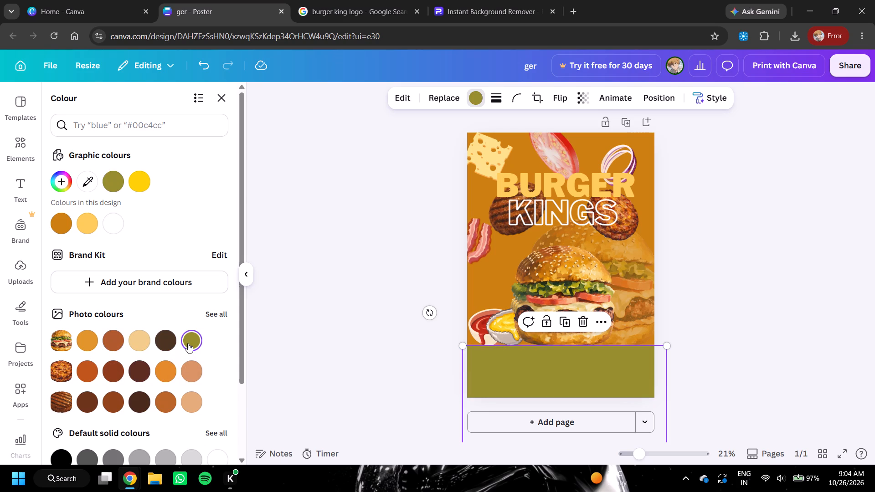
{"action": "left_click", "coordinate": [170, 342]}
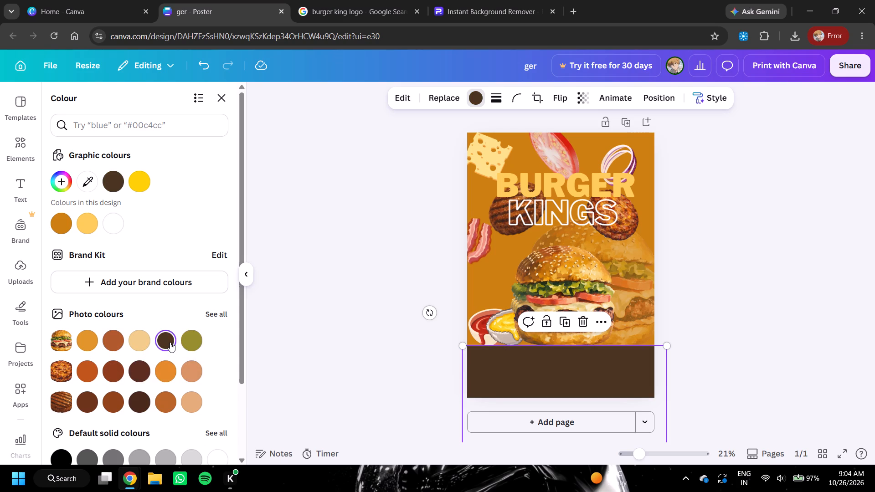
{"action": "left_click", "coordinate": [212, 332]}
{"action": "double_click", "coordinate": [294, 323]}
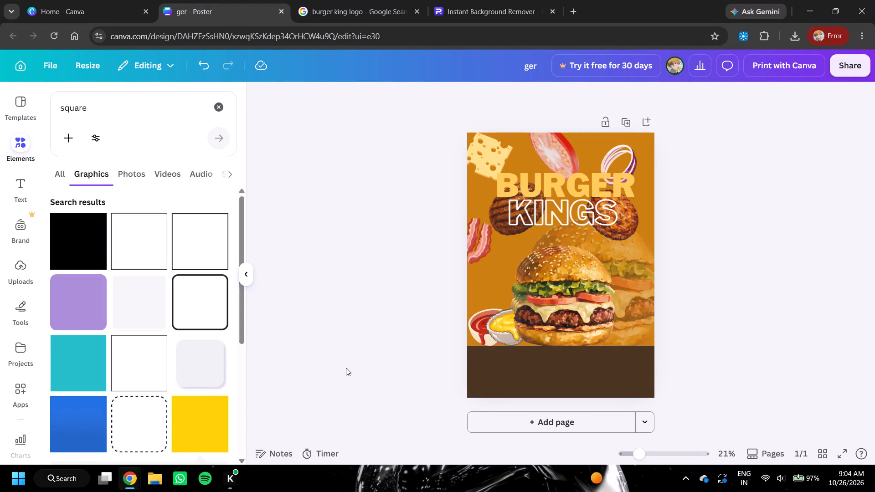
Delete the duplicate burger images stacked on the poster's front burger.
{"action": "left_click_drag", "start_coordinate": [572, 317], "coordinate": [571, 327]}
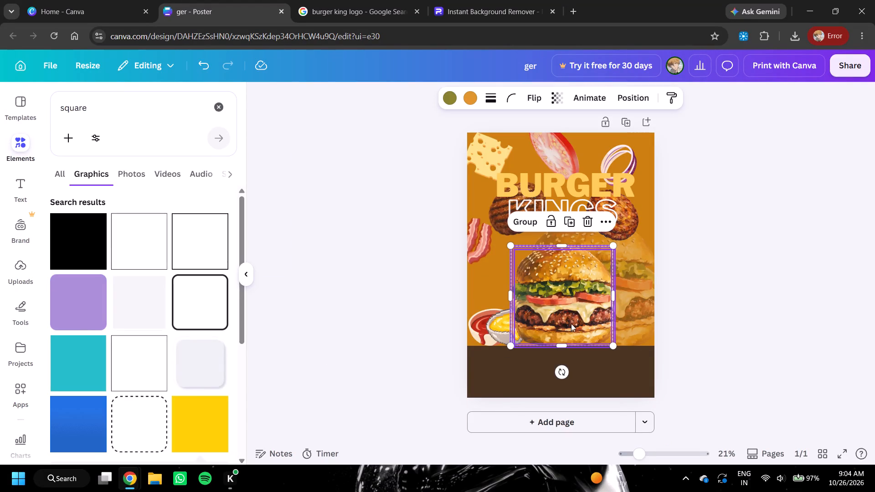
{"action": "left_click", "coordinate": [762, 251]}
{"action": "left_click", "coordinate": [577, 289]}
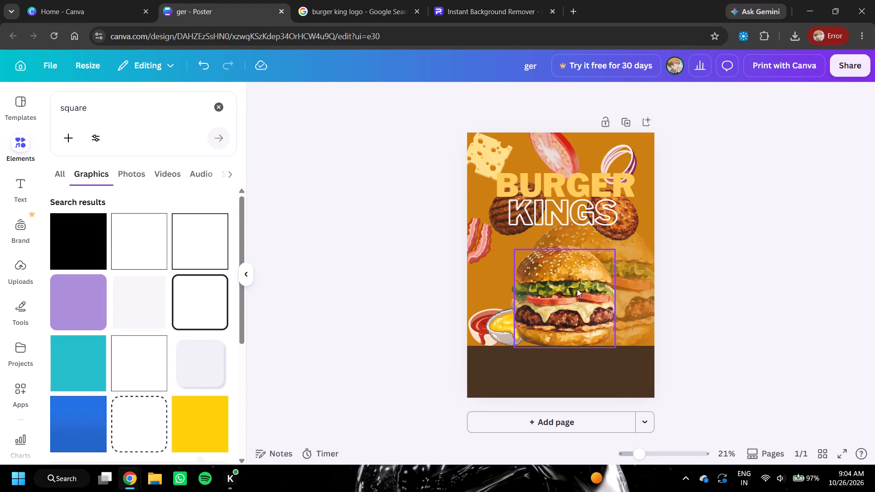
{"action": "left_click_drag", "start_coordinate": [577, 289], "coordinate": [583, 312]}
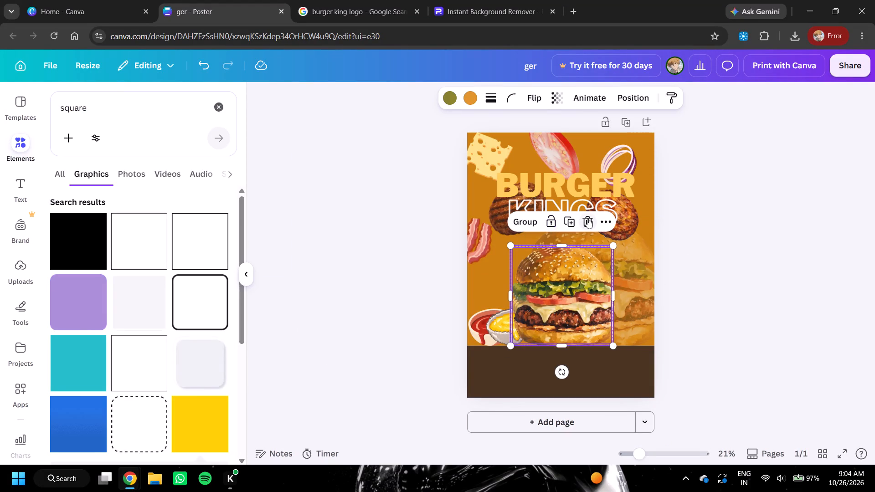
{"action": "left_click", "coordinate": [587, 218]}
Lower the remaining front burger so its base overlaps the top edge of the brown band.
{"action": "double_click", "coordinate": [564, 273]}
{"action": "left_click_drag", "start_coordinate": [564, 273], "coordinate": [564, 289]}
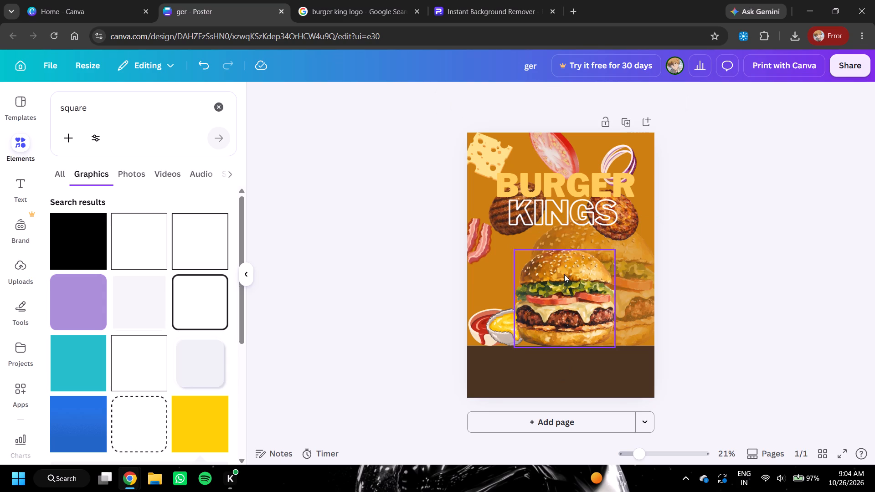
{"action": "left_click", "coordinate": [566, 273]}
{"action": "left_click", "coordinate": [575, 223]}
{"action": "left_click_drag", "start_coordinate": [561, 279], "coordinate": [561, 285]}
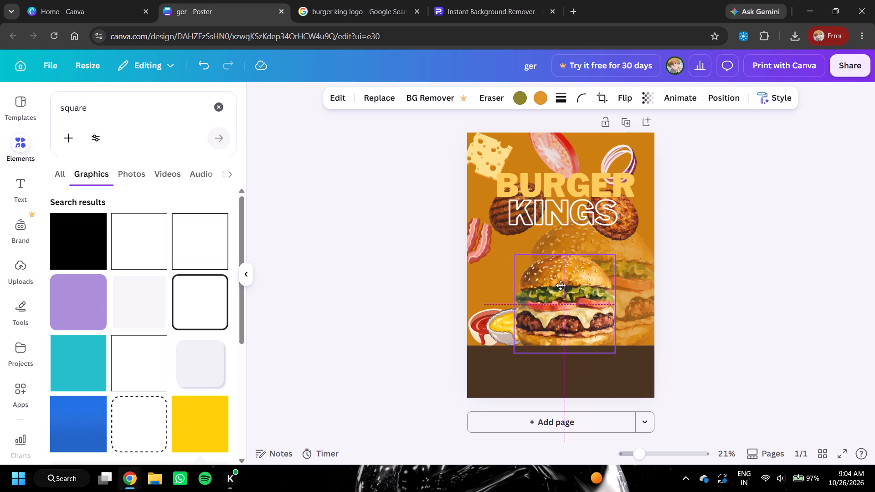
{"action": "left_click_drag", "start_coordinate": [561, 285], "coordinate": [561, 285]}
{"action": "left_click", "coordinate": [561, 285]}
{"action": "left_click_drag", "start_coordinate": [561, 284], "coordinate": [561, 270]}
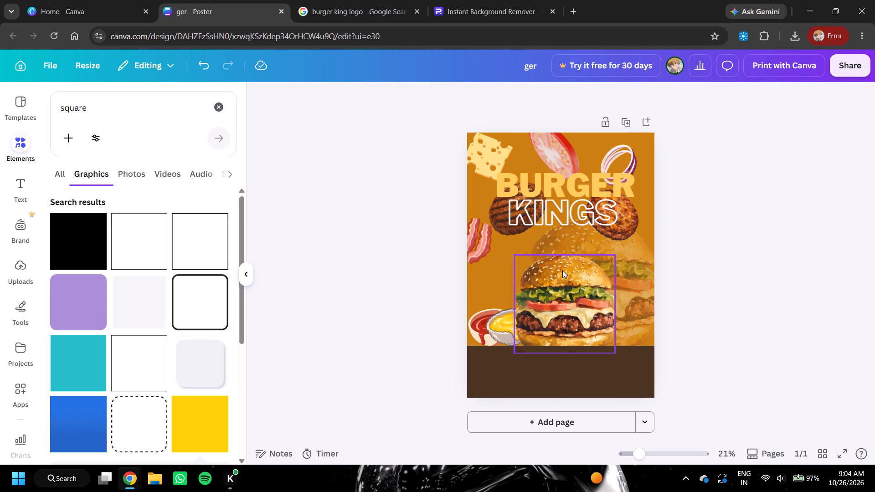
Bring the front burger forward so it sits in front of the brown band.
{"action": "left_click", "coordinate": [563, 273]}
{"action": "left_click", "coordinate": [599, 235]}
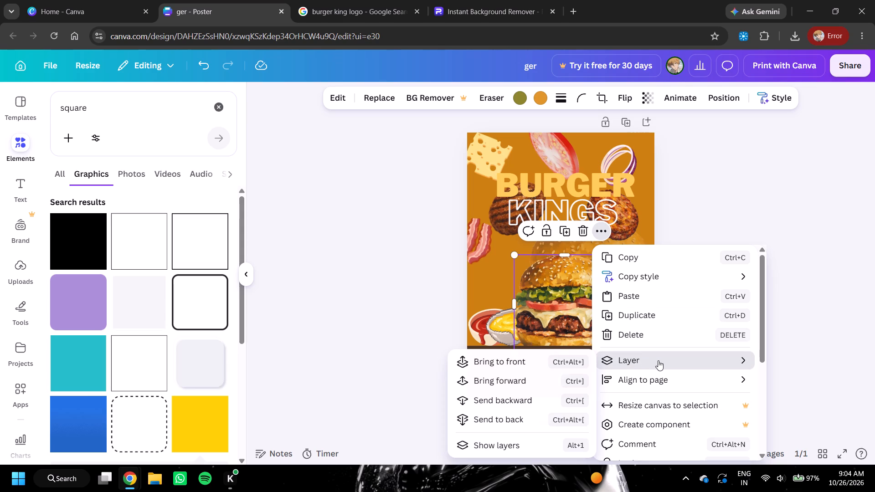
{"action": "left_click", "coordinate": [529, 377]}
{"action": "left_click", "coordinate": [388, 337]}
Enlarge the front burger slightly and nudge it up, keeping its base overlapping the brown band.
{"action": "left_click", "coordinate": [568, 302]}
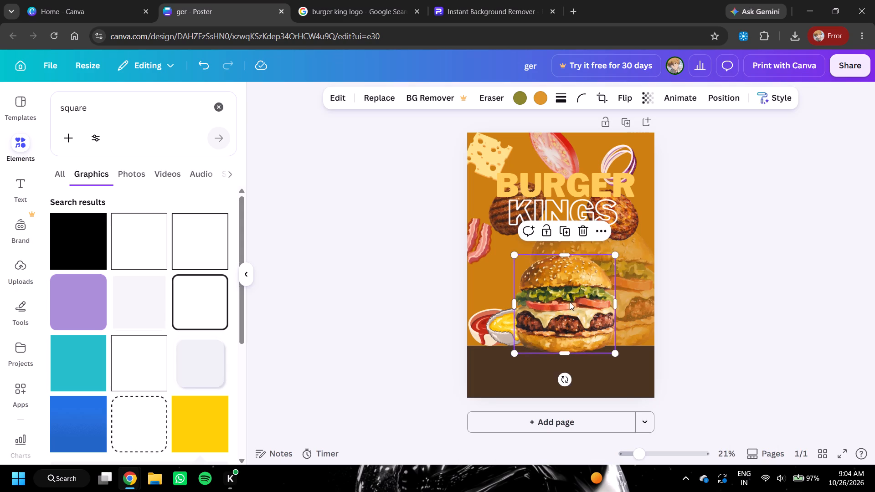
{"action": "left_click_drag", "start_coordinate": [617, 356], "coordinate": [620, 363]}
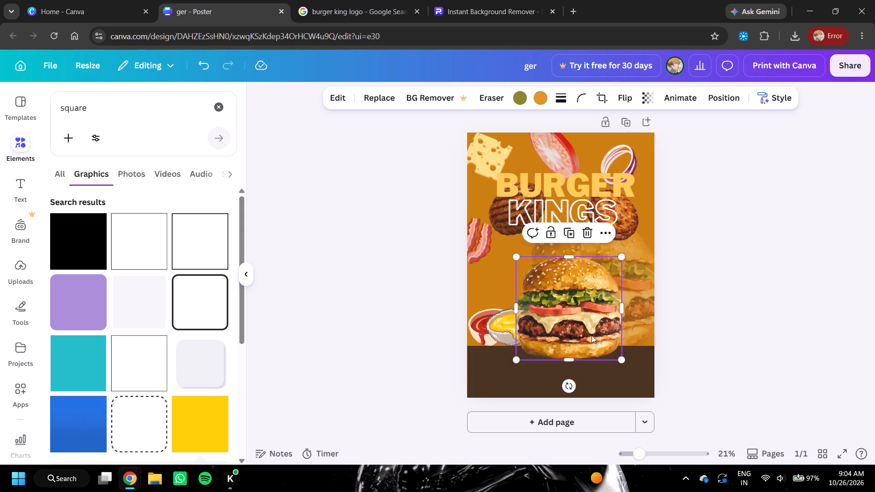
{"action": "left_click_drag", "start_coordinate": [590, 332], "coordinate": [589, 327]}
{"action": "left_click", "coordinate": [790, 280]}
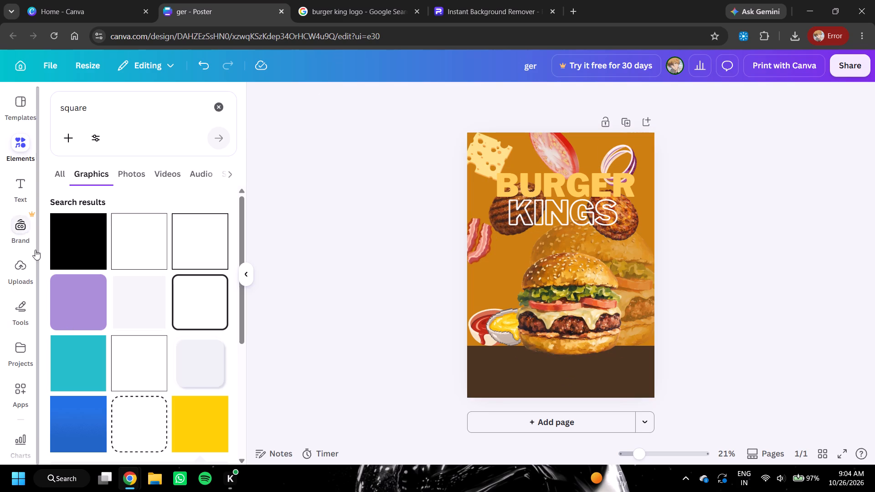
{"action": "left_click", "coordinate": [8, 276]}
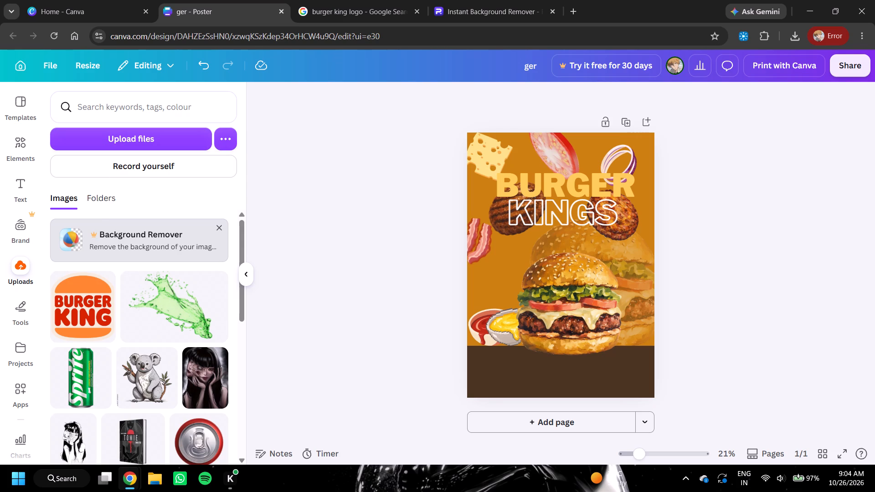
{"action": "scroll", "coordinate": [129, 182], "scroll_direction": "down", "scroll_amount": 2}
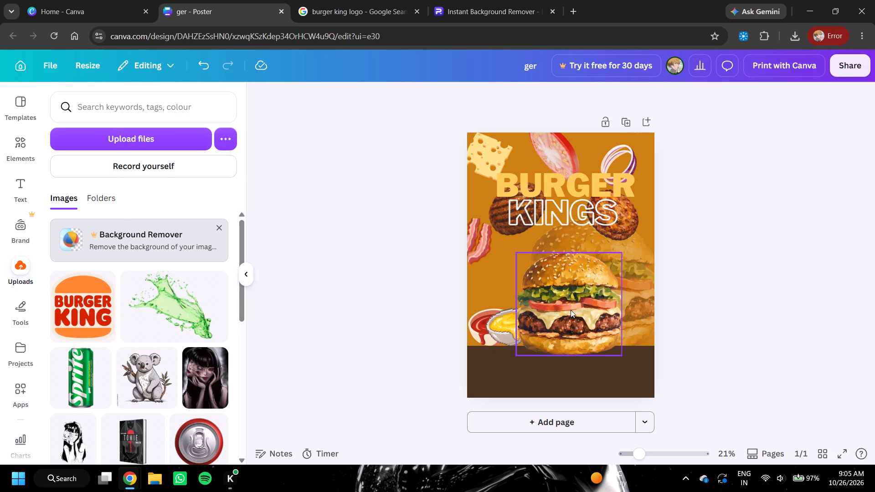
Shift the front burger slightly left, closer to the dips.
{"action": "left_click_drag", "start_coordinate": [571, 310], "coordinate": [566, 311]}
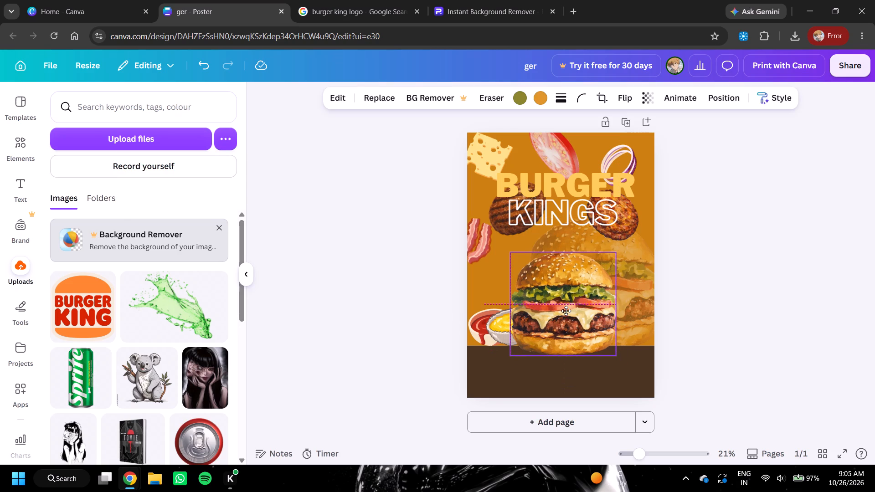
{"action": "left_click_drag", "start_coordinate": [566, 311], "coordinate": [563, 311]}
{"action": "left_click", "coordinate": [402, 316]}
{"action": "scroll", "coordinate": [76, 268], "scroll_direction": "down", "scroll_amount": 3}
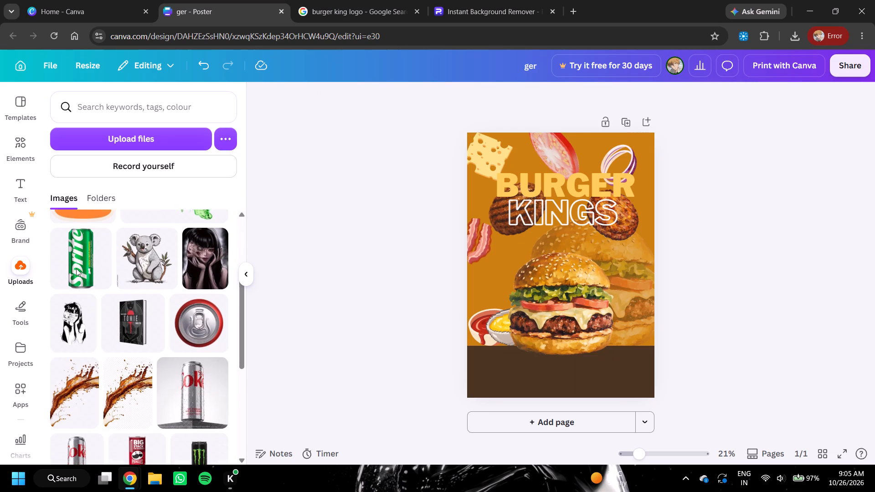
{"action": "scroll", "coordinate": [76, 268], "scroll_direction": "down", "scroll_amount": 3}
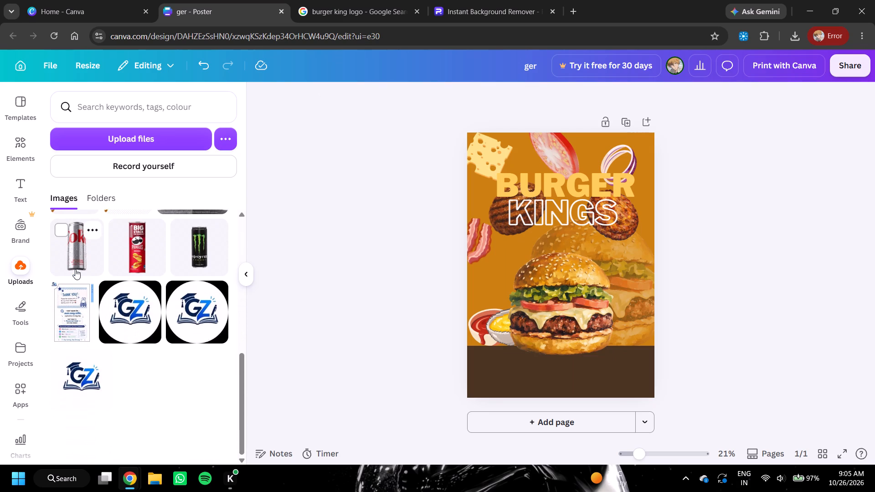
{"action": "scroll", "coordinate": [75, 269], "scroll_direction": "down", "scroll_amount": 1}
Bring the mustard dip to the front so it overlaps the burger's left edge.
{"action": "left_click", "coordinate": [492, 329]}
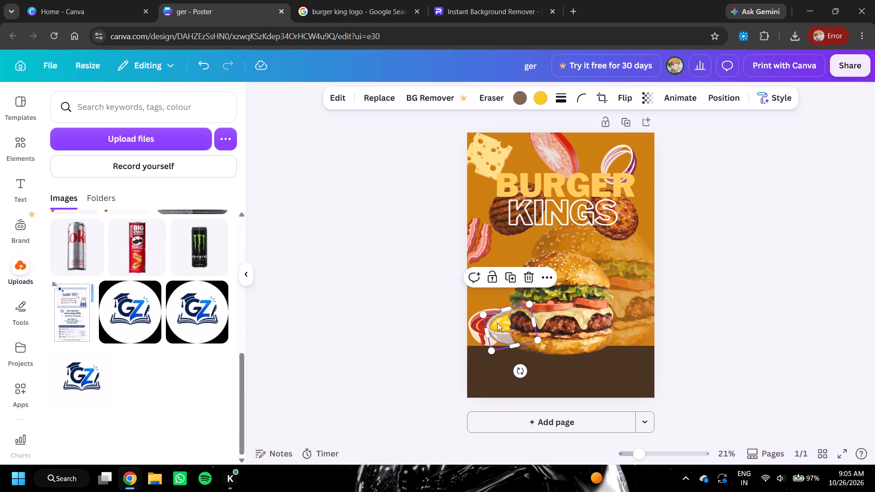
{"action": "left_click", "coordinate": [546, 278]}
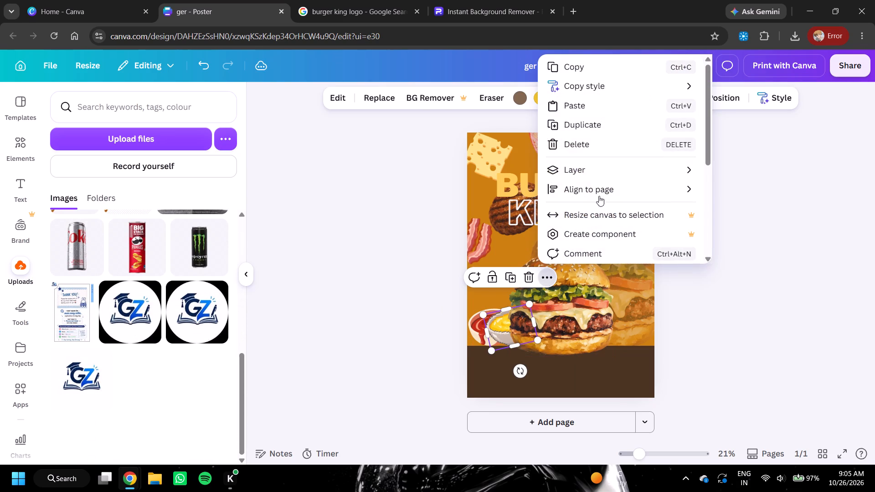
{"action": "left_click", "coordinate": [722, 167]}
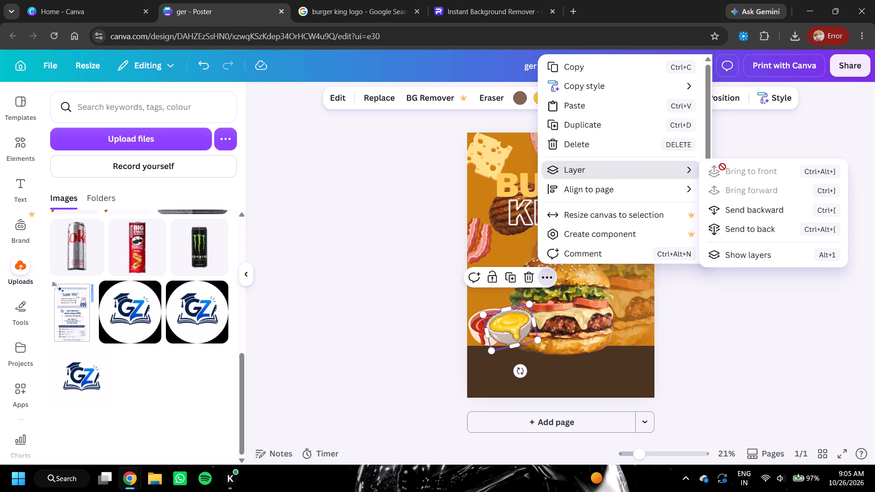
{"action": "left_click", "coordinate": [344, 246]}
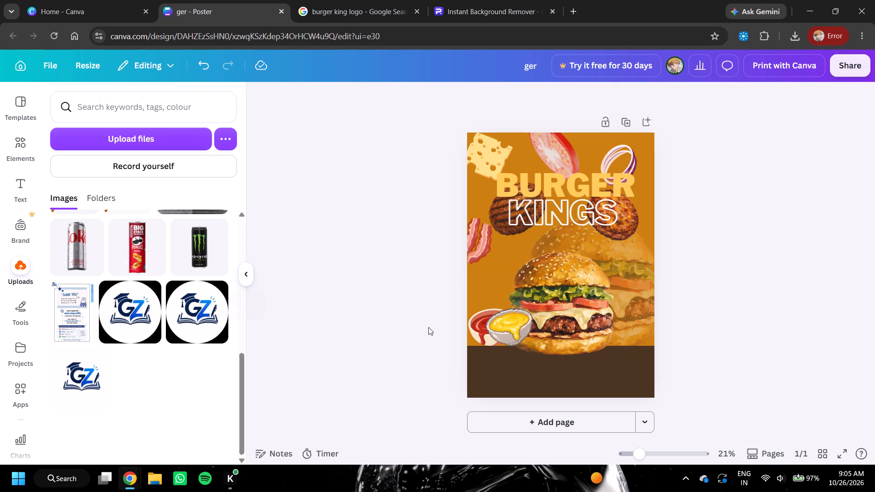
Shrink the mustard dip slightly and move it down and left onto the brown band's top edge.
{"action": "left_click", "coordinate": [508, 326]}
{"action": "left_click_drag", "start_coordinate": [492, 350], "coordinate": [499, 344]}
{"action": "left_click_drag", "start_coordinate": [510, 328], "coordinate": [506, 333]}
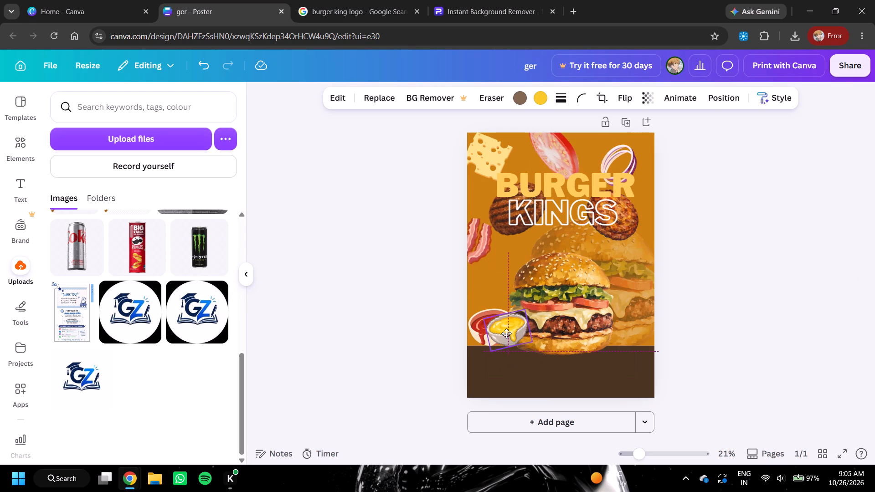
{"action": "left_click_drag", "start_coordinate": [506, 333], "coordinate": [506, 335]}
{"action": "left_click", "coordinate": [425, 356]}
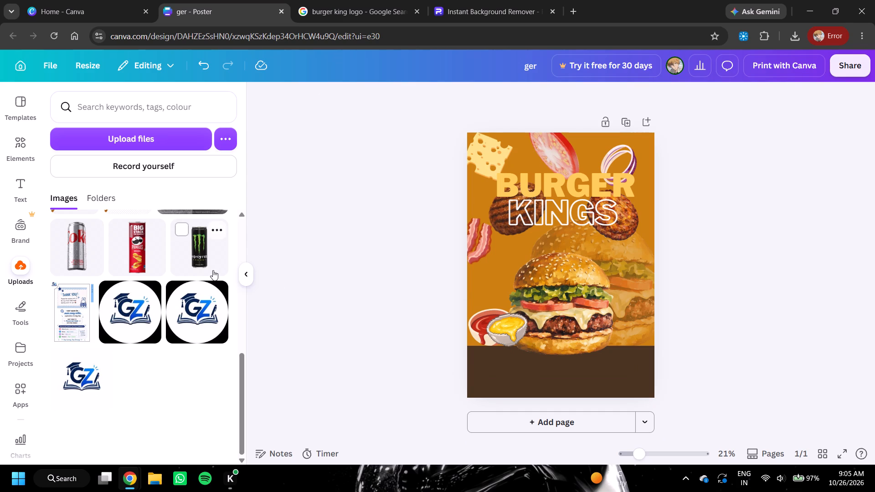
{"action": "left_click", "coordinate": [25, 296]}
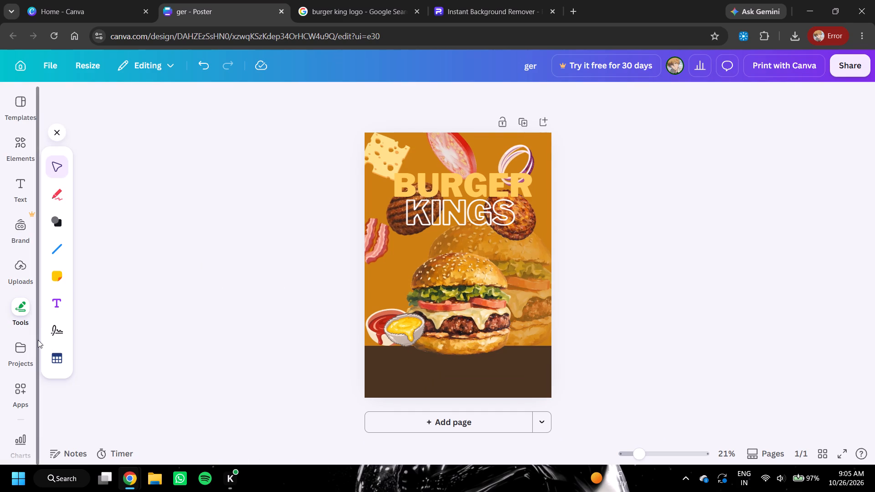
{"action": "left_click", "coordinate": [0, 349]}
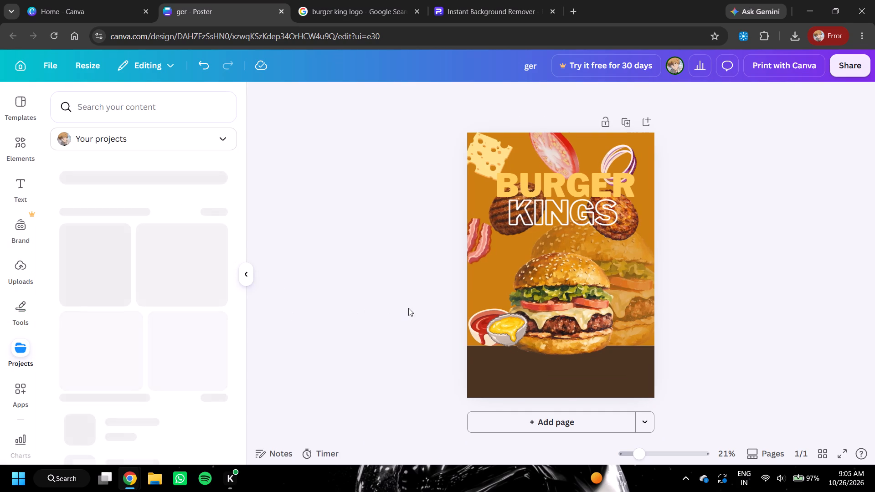
Examine the poster up close, from the burger and dips to the title and top ingredients, and as a whole.
{"action": "scroll", "coordinate": [408, 308], "scroll_direction": "up", "scroll_amount": 4, "text": "ctrl"}
{"action": "scroll", "coordinate": [539, 294], "scroll_direction": "up", "scroll_amount": 4, "text": "ctrl"}
{"action": "scroll", "coordinate": [543, 294], "scroll_direction": "down", "scroll_amount": 2}
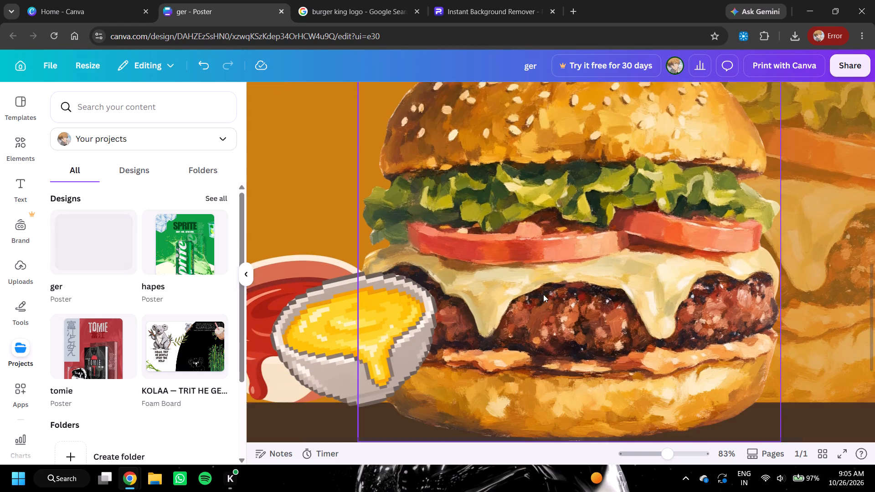
{"action": "scroll", "coordinate": [543, 294], "scroll_direction": "down", "scroll_amount": 2}
{"action": "scroll", "coordinate": [546, 294], "scroll_direction": "up", "scroll_amount": 12}
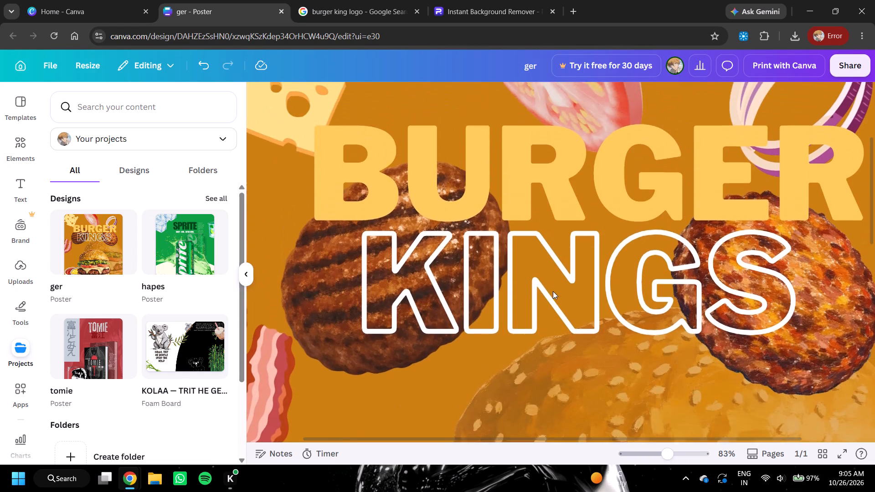
{"action": "scroll", "coordinate": [553, 291], "scroll_direction": "up", "scroll_amount": 1}
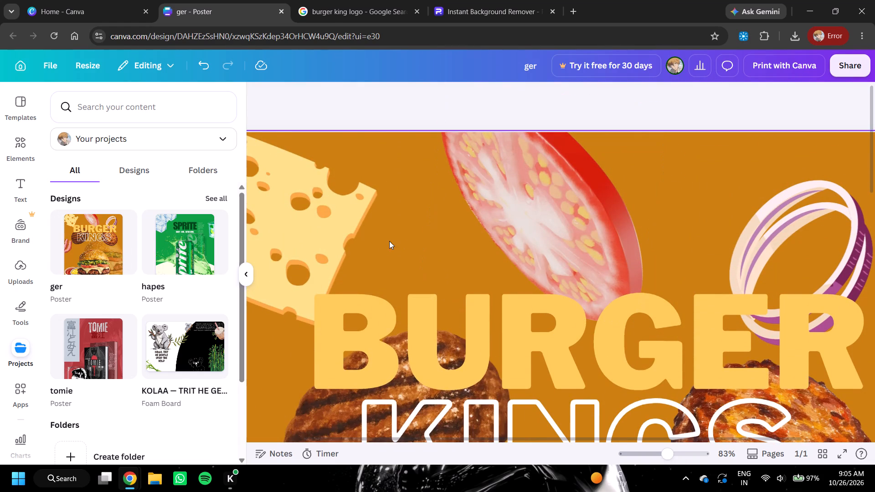
{"action": "scroll", "coordinate": [781, 256], "scroll_direction": "down", "scroll_amount": 3}
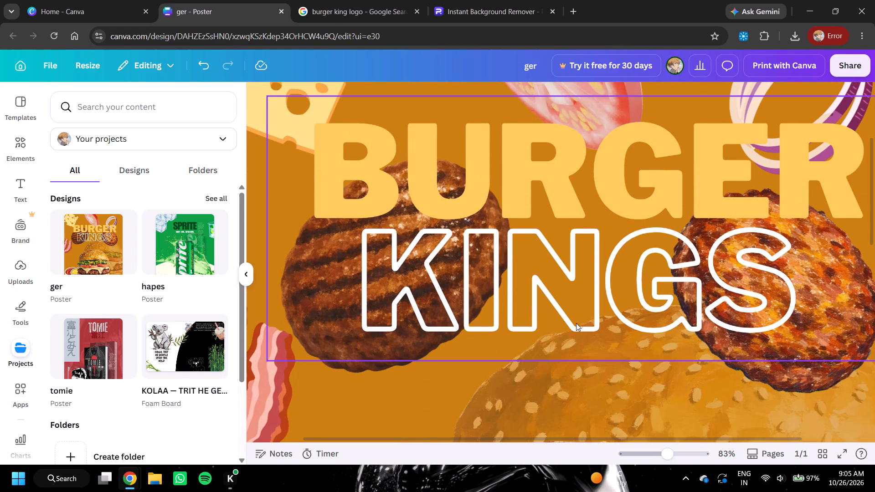
{"action": "scroll", "coordinate": [625, 269], "scroll_direction": "down", "scroll_amount": 9}
{"action": "scroll", "coordinate": [603, 273], "scroll_direction": "down", "scroll_amount": 8, "text": "ctrl"}
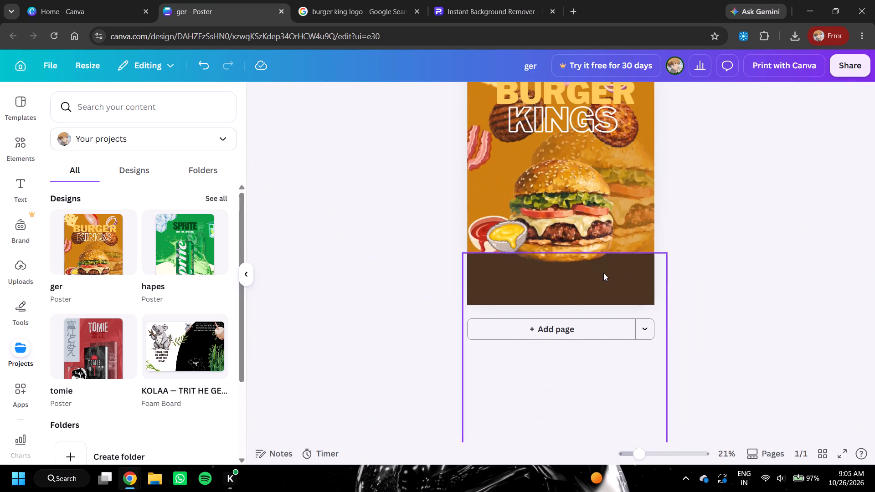
{"action": "scroll", "coordinate": [603, 273], "scroll_direction": "down", "scroll_amount": 2, "text": "ctrl"}
{"action": "scroll", "coordinate": [603, 273], "scroll_direction": "up", "scroll_amount": 3, "text": "ctrl"}
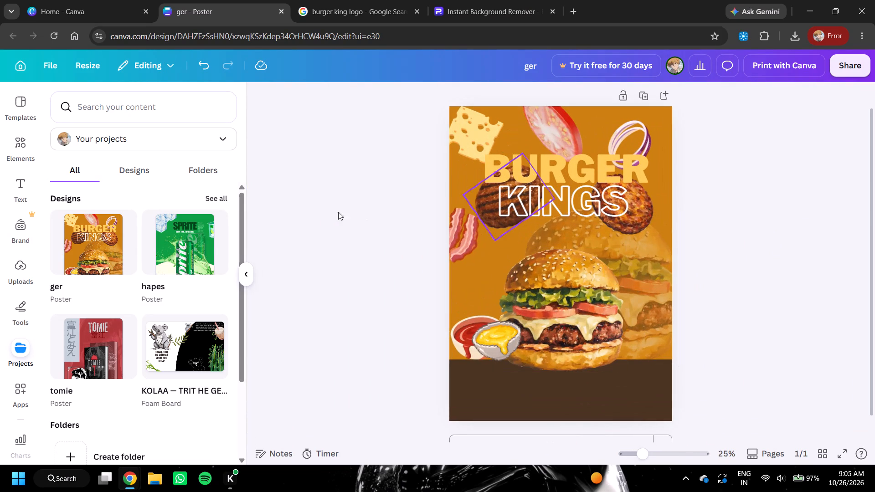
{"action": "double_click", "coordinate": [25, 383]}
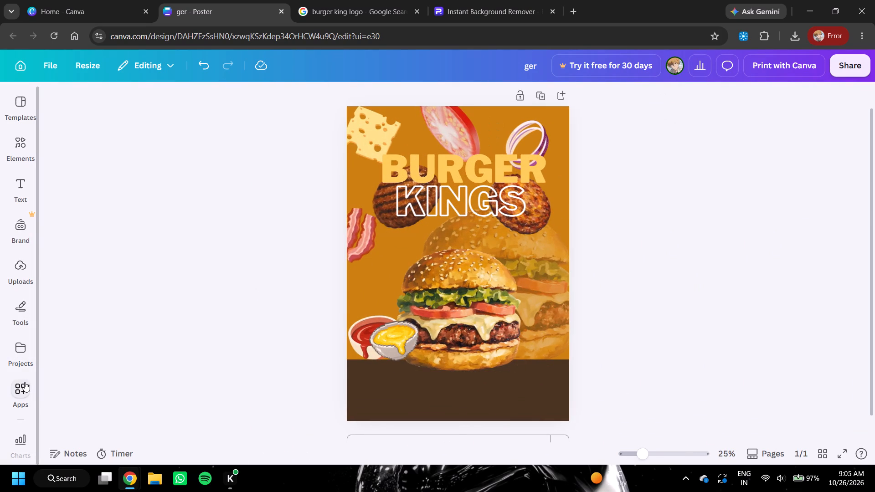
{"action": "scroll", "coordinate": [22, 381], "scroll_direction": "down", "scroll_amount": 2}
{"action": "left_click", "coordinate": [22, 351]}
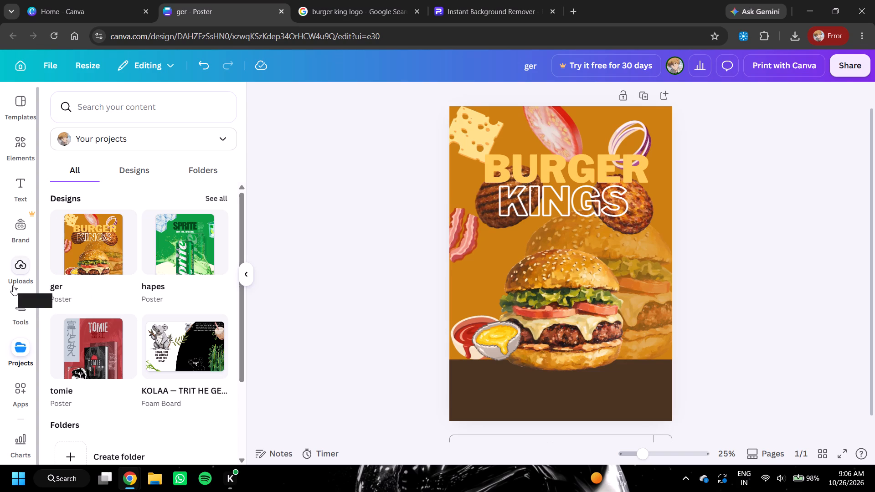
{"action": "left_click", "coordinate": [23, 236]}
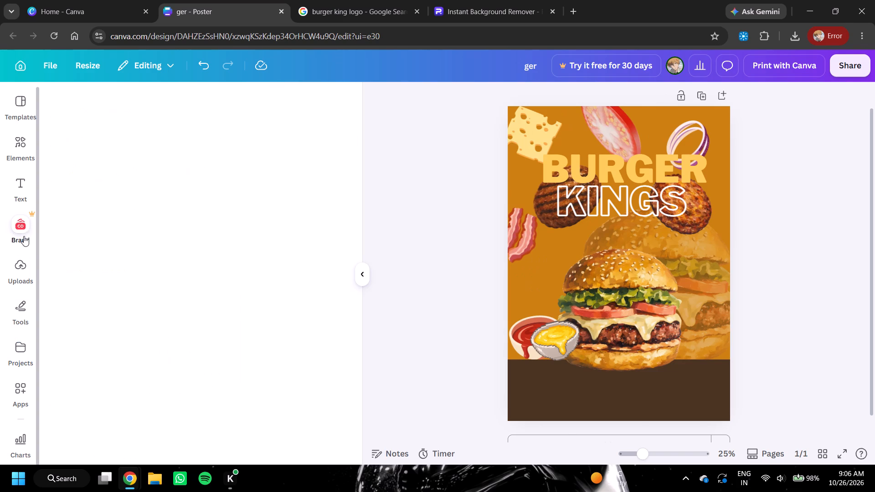
Add the handwritten "love always" text combination to the poster and place it over the right part of the brown band.
{"action": "left_click", "coordinate": [13, 198]}
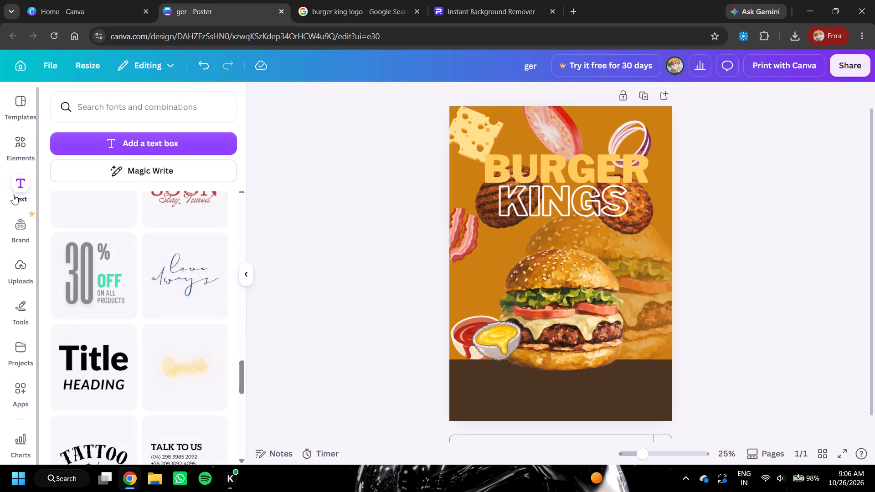
{"action": "left_click", "coordinate": [185, 273]}
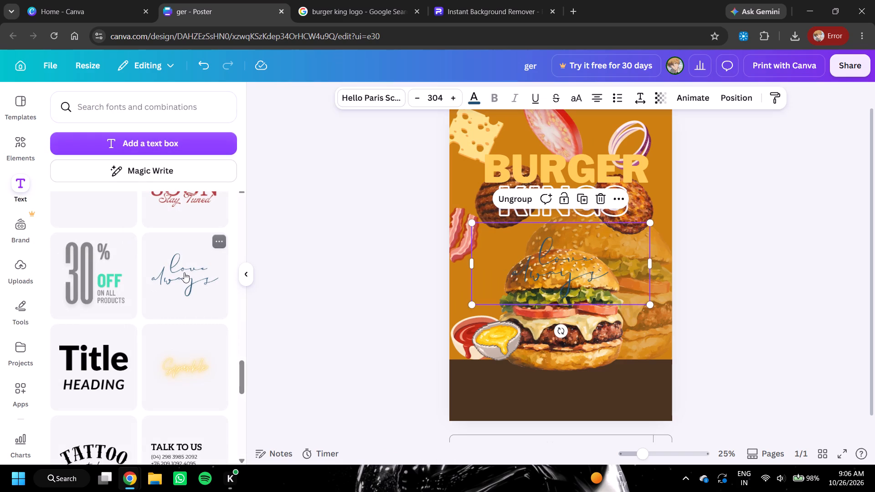
{"action": "left_click_drag", "start_coordinate": [549, 278], "coordinate": [596, 402]}
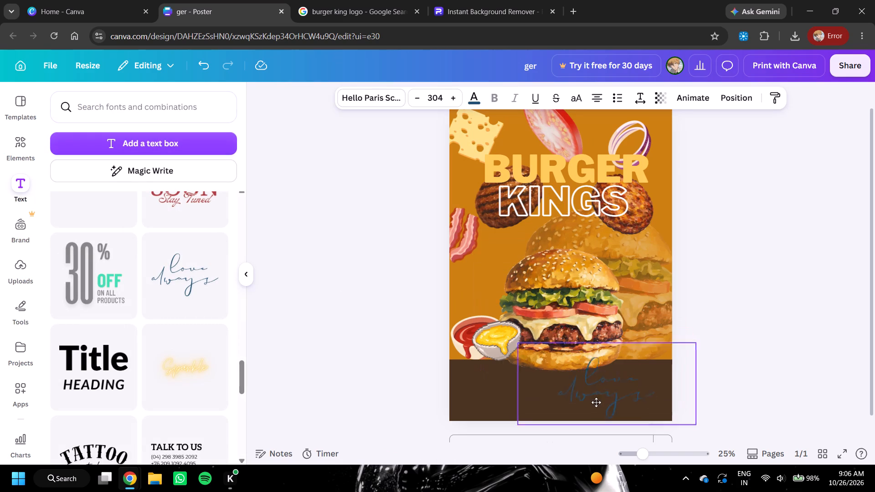
{"action": "left_click_drag", "start_coordinate": [596, 402], "coordinate": [598, 405]}
Recolour the word "always" in the handwritten text group to white.
{"action": "triple_click", "coordinate": [598, 405]}
{"action": "left_click", "coordinate": [599, 405]}
{"action": "left_click", "coordinate": [661, 388]}
{"action": "triple_click", "coordinate": [628, 389]}
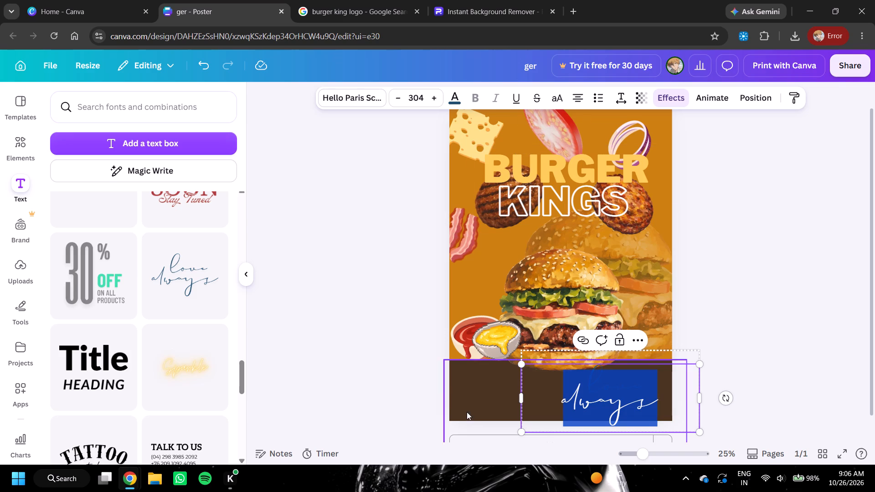
{"action": "left_click", "coordinate": [549, 383]}
{"action": "left_click_drag", "start_coordinate": [547, 379], "coordinate": [642, 395]}
{"action": "left_click", "coordinate": [591, 377]}
{"action": "left_click_drag", "start_coordinate": [591, 377], "coordinate": [707, 400]}
{"action": "double_click", "coordinate": [656, 391]}
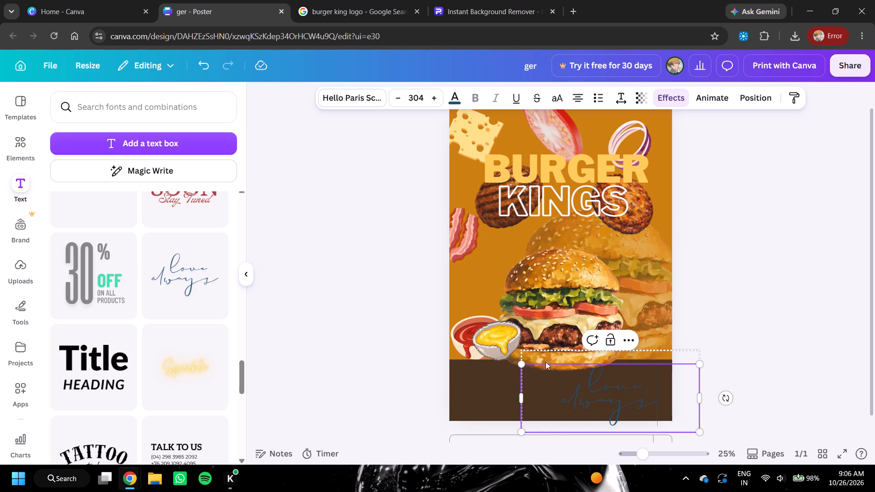
{"action": "left_click", "coordinate": [457, 96]}
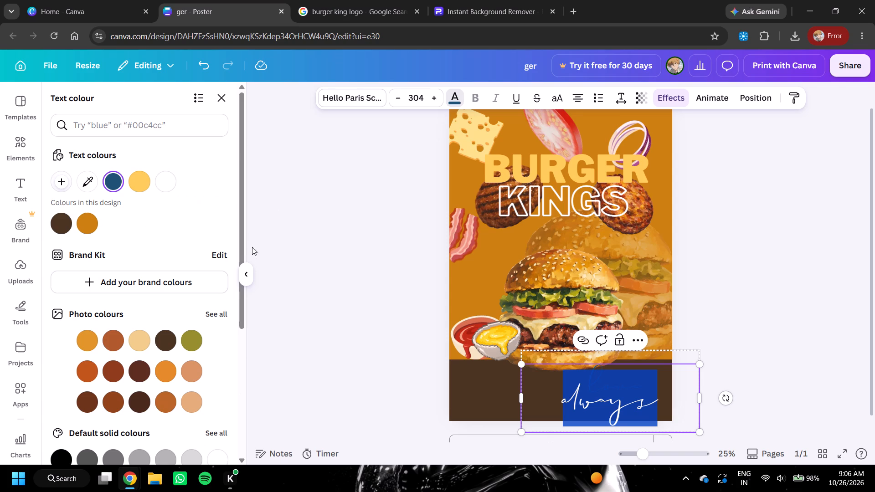
{"action": "left_click", "coordinate": [212, 457]}
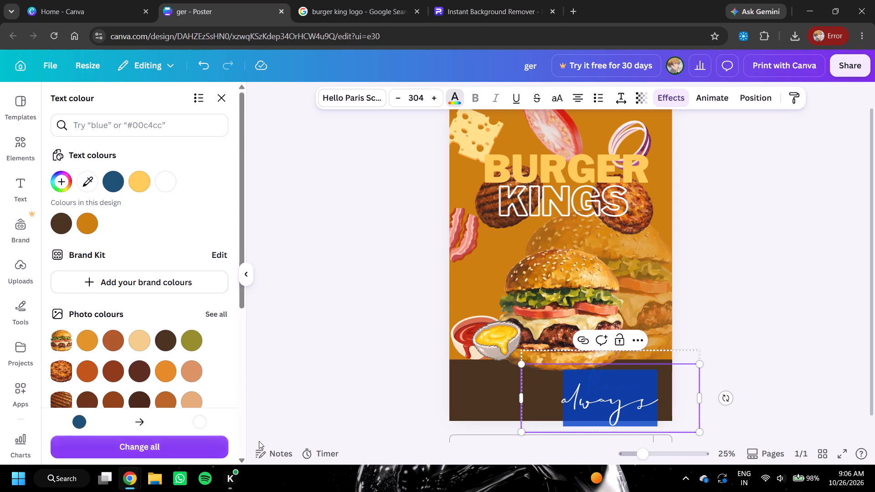
{"action": "double_click", "coordinate": [376, 335]}
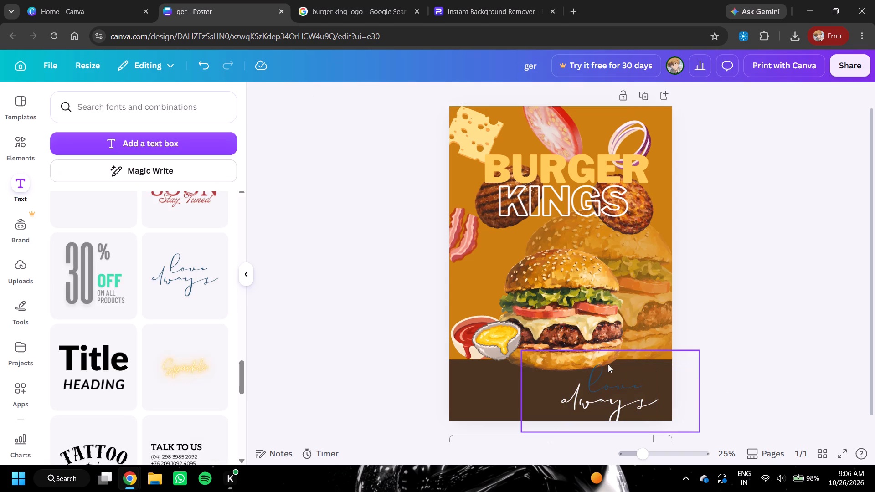
Shrink the "love always" text group to a small signature and place it in the brown band's bottom-right corner.
{"action": "left_click", "coordinate": [647, 387]}
{"action": "left_click_drag", "start_coordinate": [700, 430], "coordinate": [624, 392]}
{"action": "left_click_drag", "start_coordinate": [576, 368], "coordinate": [640, 395]}
{"action": "left_click_drag", "start_coordinate": [684, 422], "coordinate": [669, 410]}
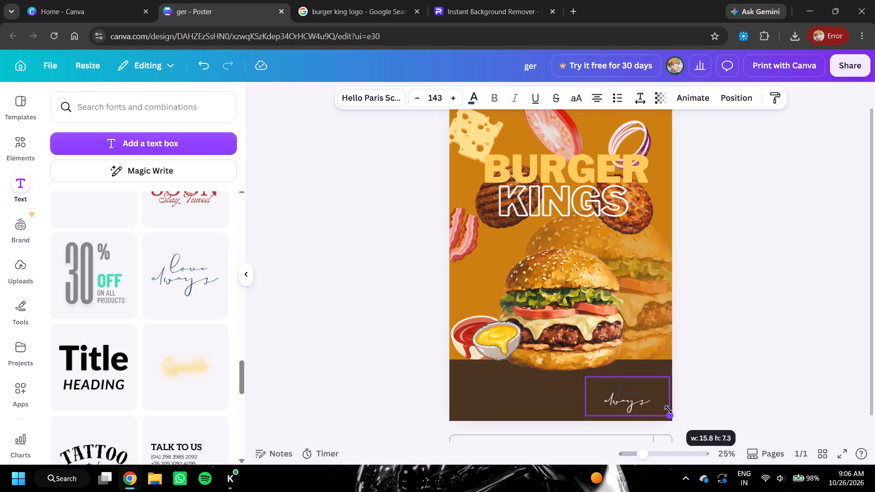
{"action": "left_click_drag", "start_coordinate": [669, 410], "coordinate": [664, 408]}
{"action": "left_click_drag", "start_coordinate": [633, 400], "coordinate": [653, 408]}
{"action": "left_click", "coordinate": [744, 374]}
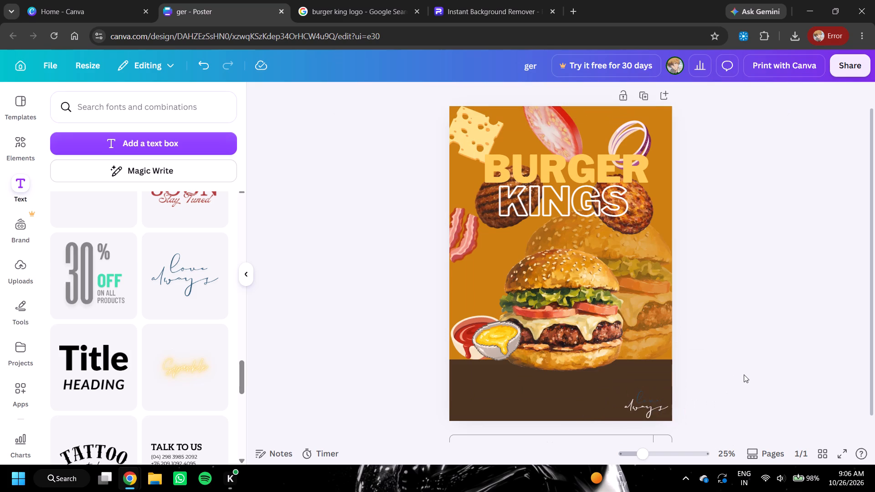